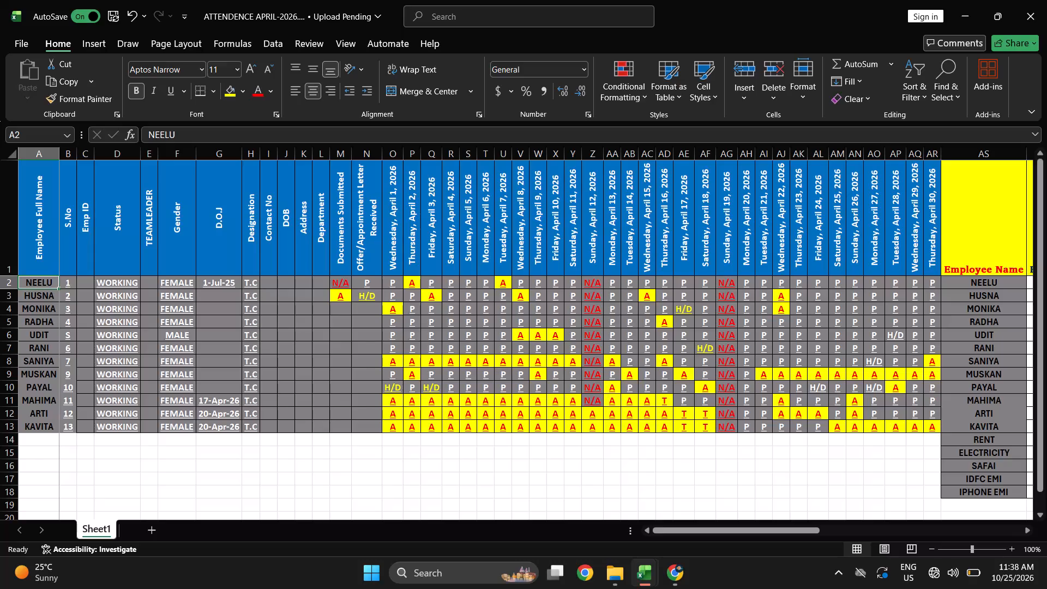
Copy the Employee Full Name column, header and all employee names, from cells A1 to A13.
{"action": "left_click", "coordinate": [27, 196]}
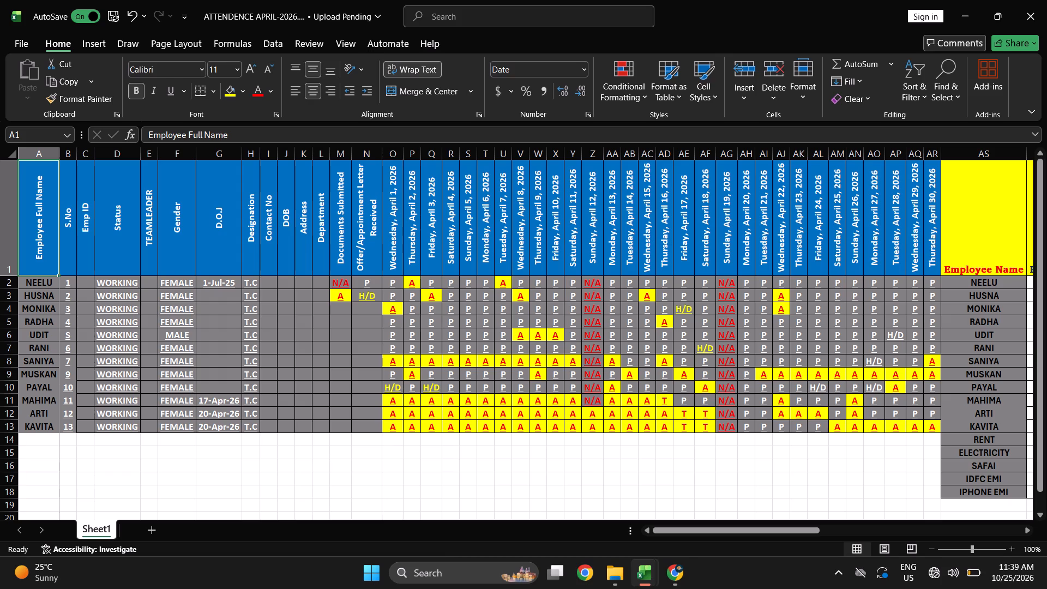
{"action": "key", "text": "shift+Down"}
{"action": "key", "text": "shift+Down"}
{"action": "key", "text": "shift+Down"}
{"action": "key", "text": "shift+Down"}
{"action": "key", "text": "shift+Down"}
{"action": "key", "text": "shift+Down"}
{"action": "key", "text": "shift+Down"}
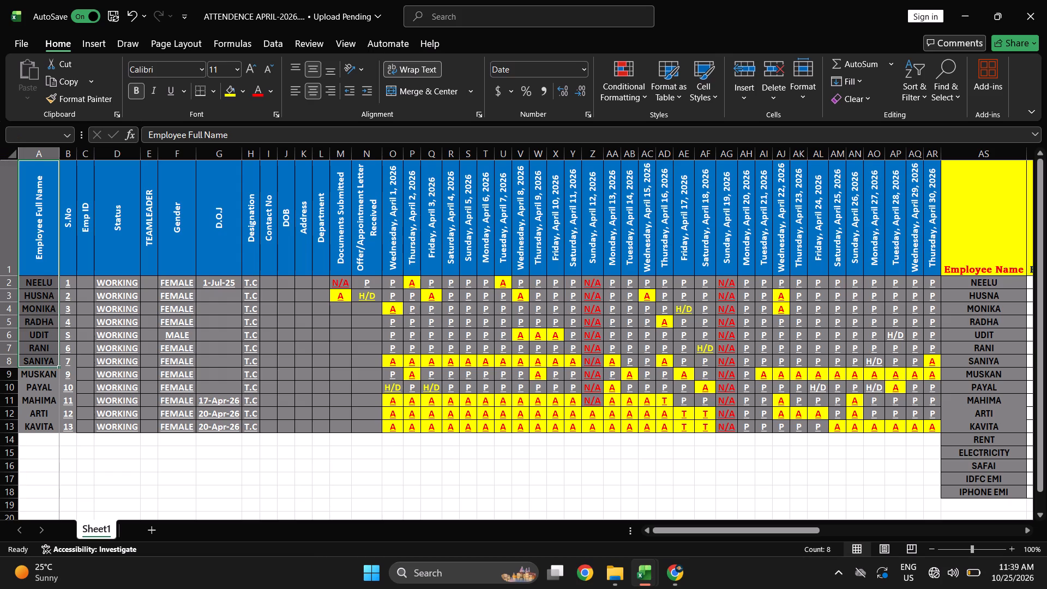
{"action": "key", "text": "shift+Down"}
{"action": "key", "text": "shift+Down"}
{"action": "key", "text": "shift+Down"}
{"action": "key", "text": "shift+Down"}
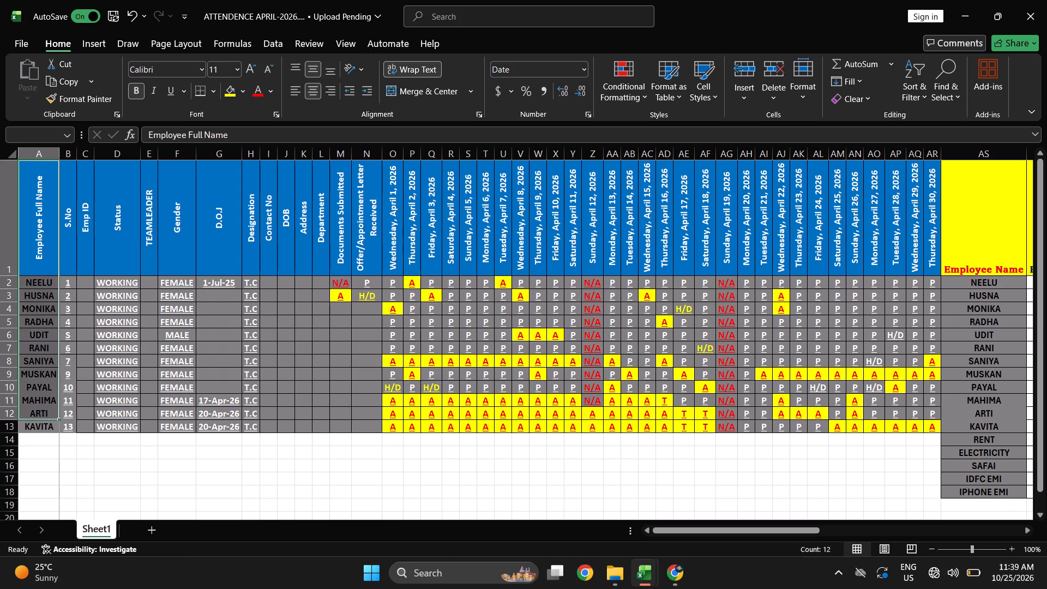
{"action": "key", "text": "shift+Down"}
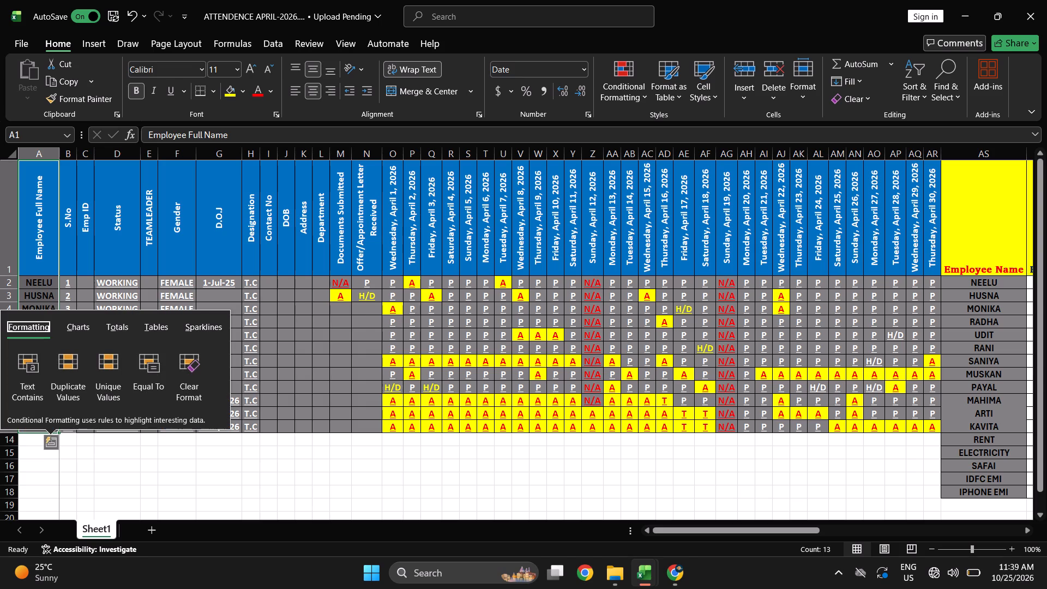
{"action": "key", "text": "Escape"}
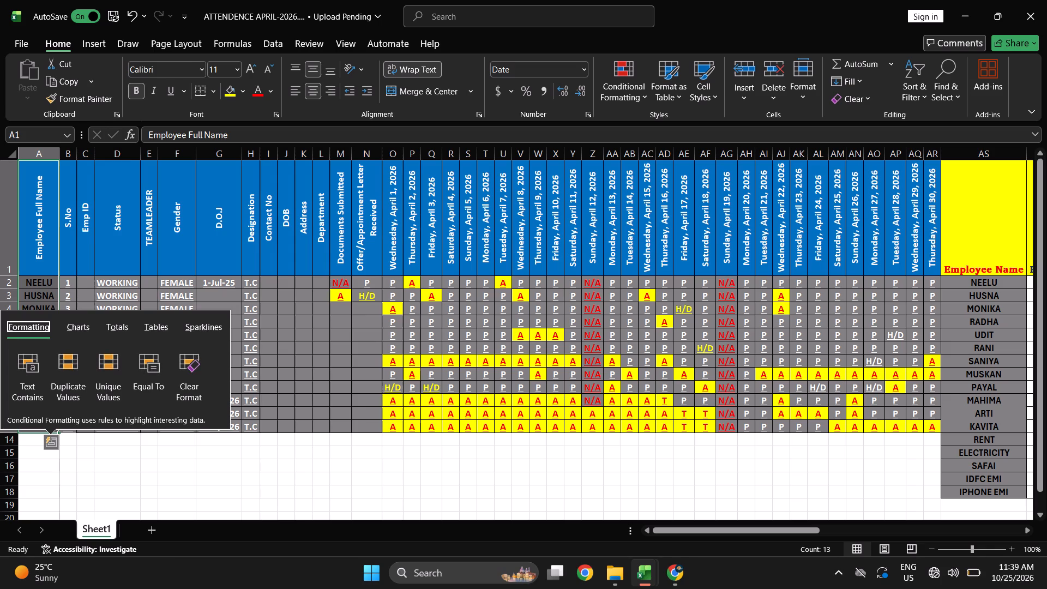
{"action": "key", "text": "Escape"}
{"action": "key", "text": "ctrl+c"}
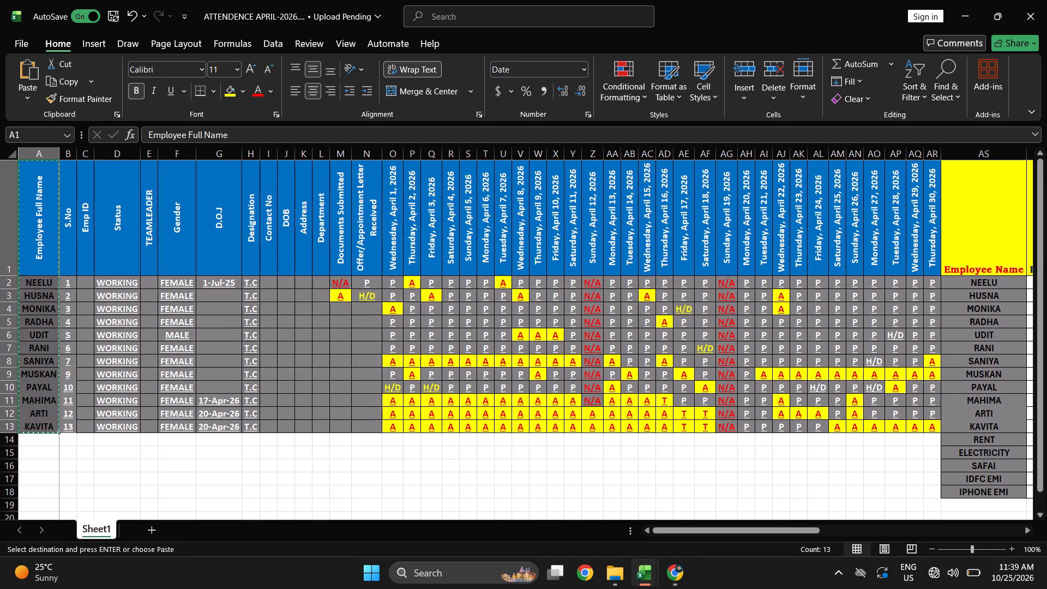
{"action": "key", "text": "Escape"}
{"action": "key", "text": "Escape"}
{"action": "key", "text": "Escape"}
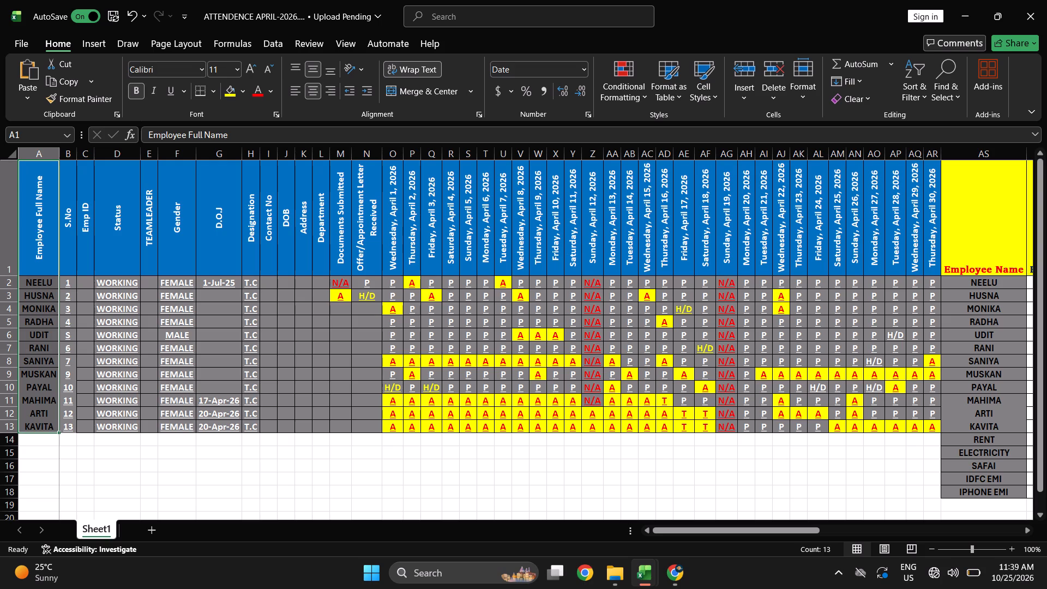
{"action": "key", "text": "ctrl+c"}
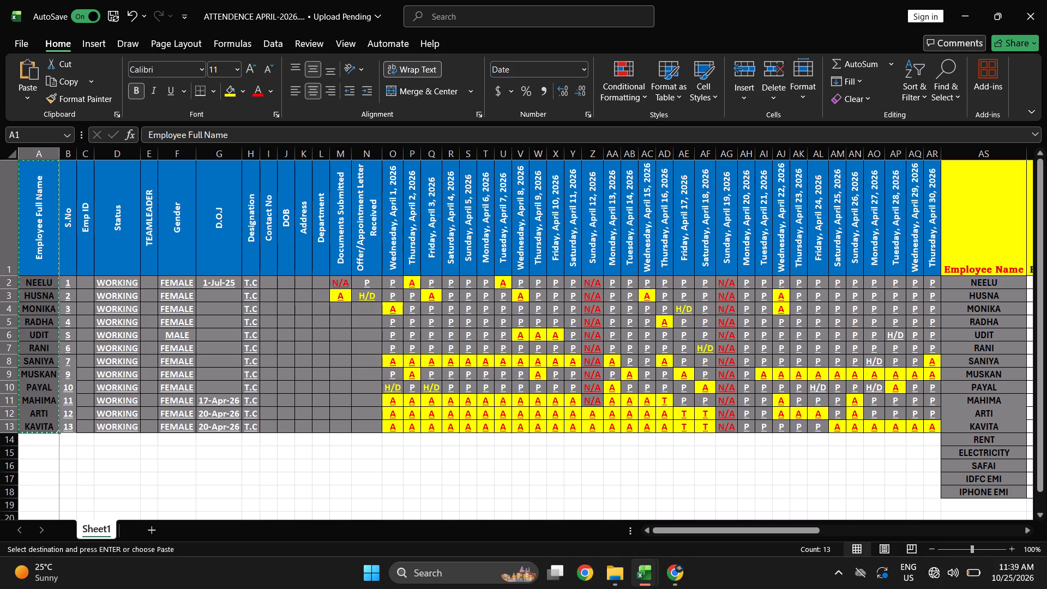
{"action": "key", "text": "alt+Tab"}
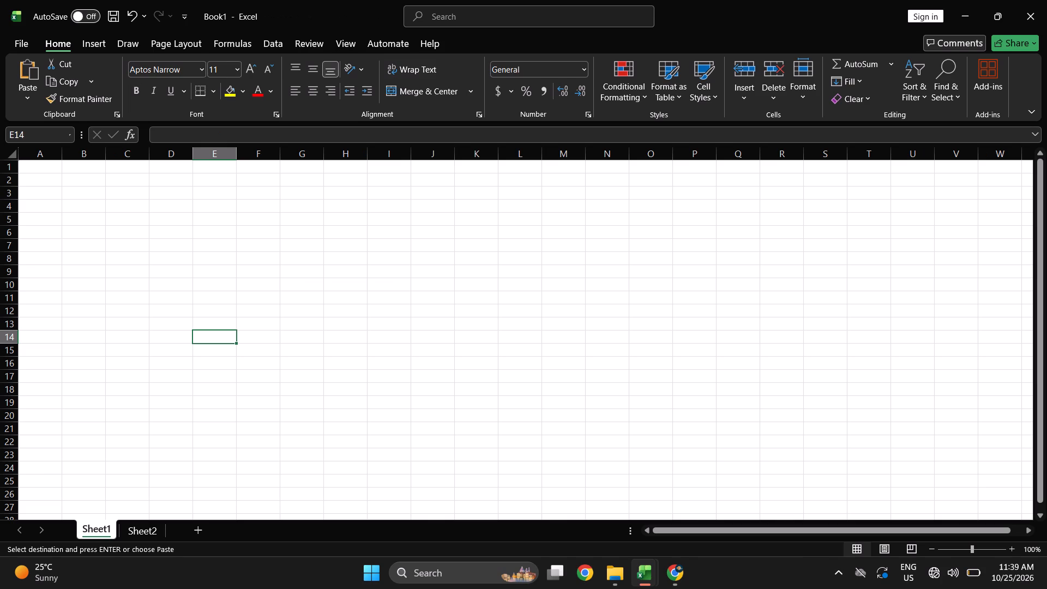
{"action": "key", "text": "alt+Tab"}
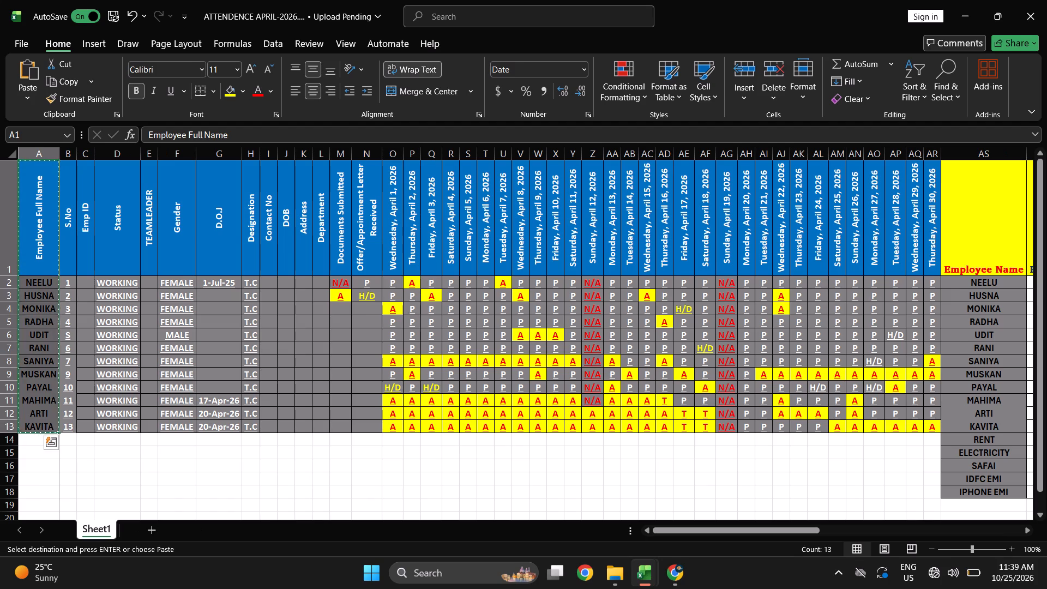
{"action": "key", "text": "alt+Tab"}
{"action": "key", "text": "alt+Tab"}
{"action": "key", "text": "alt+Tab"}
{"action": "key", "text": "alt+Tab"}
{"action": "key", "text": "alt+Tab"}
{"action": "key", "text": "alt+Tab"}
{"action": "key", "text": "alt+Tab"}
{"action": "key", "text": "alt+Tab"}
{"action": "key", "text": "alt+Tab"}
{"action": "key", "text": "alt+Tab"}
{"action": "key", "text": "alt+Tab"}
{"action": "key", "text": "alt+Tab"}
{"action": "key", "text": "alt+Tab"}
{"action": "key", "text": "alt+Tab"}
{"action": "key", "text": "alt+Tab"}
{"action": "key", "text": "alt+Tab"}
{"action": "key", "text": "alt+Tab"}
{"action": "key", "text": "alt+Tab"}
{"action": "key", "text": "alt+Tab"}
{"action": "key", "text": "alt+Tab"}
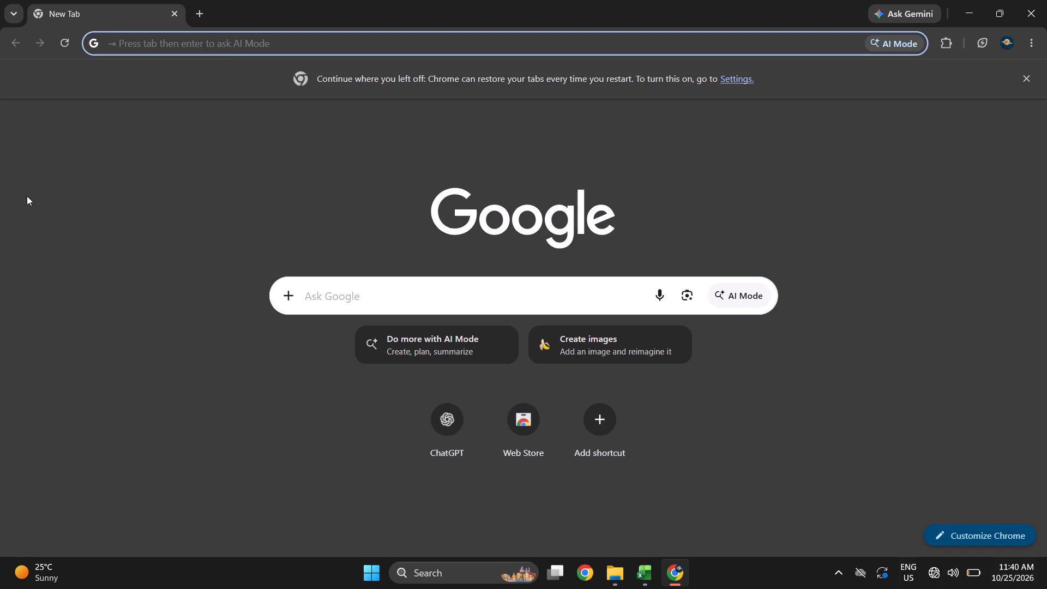
Switch to the Book1 workbook and paste the copied name column into Sheet1 starting at cell A1.
{"action": "key", "text": "alt+Tab"}
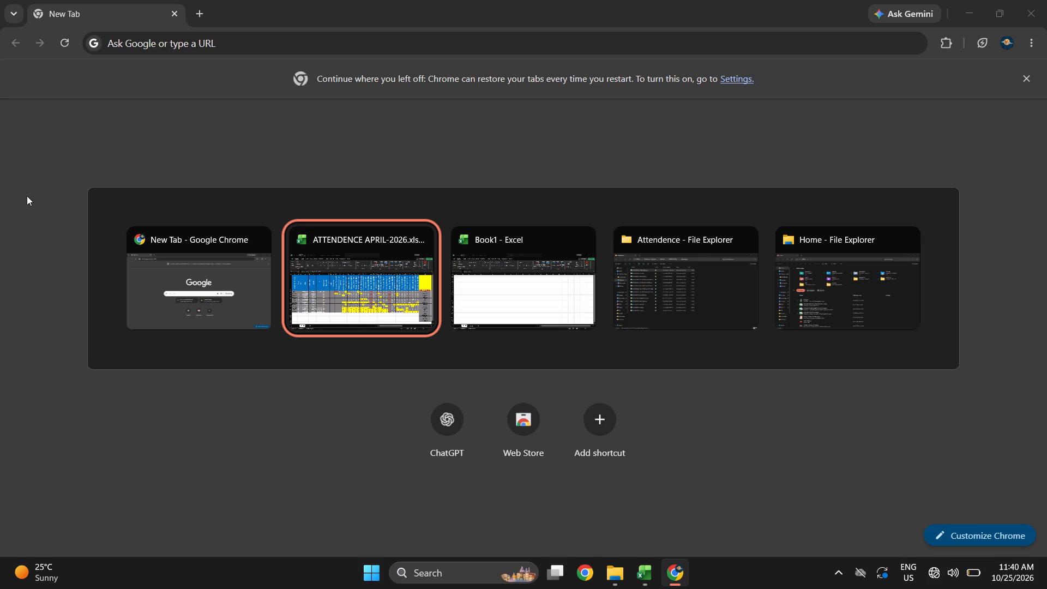
{"action": "key", "text": "alt+Tab"}
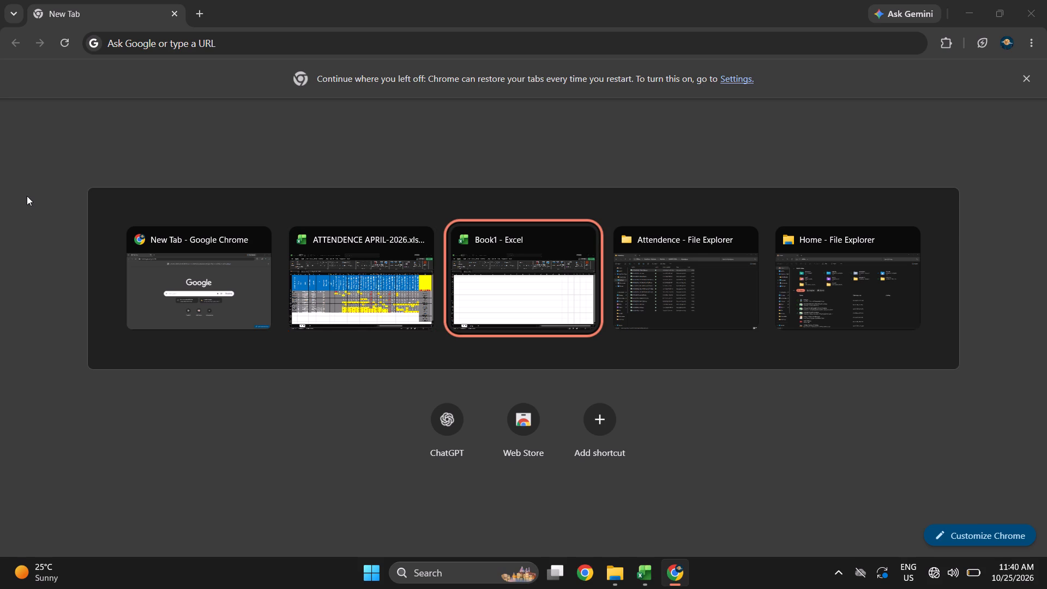
{"action": "key", "text": "alt+Tab"}
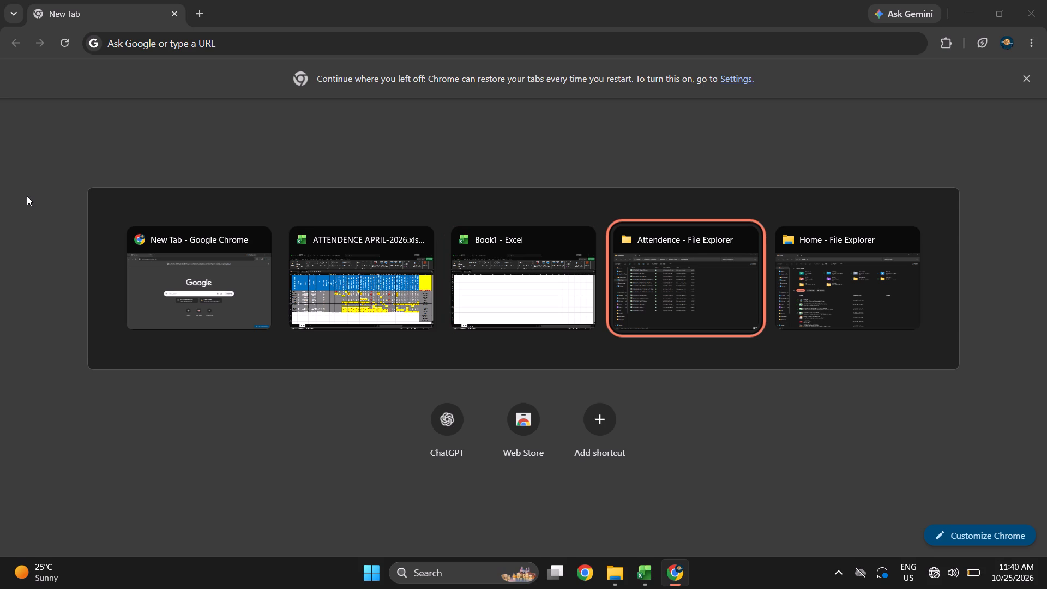
{"action": "key", "text": "alt+Tab"}
{"action": "key", "text": "alt+Tab"}
{"action": "key", "text": "alt+Tab"}
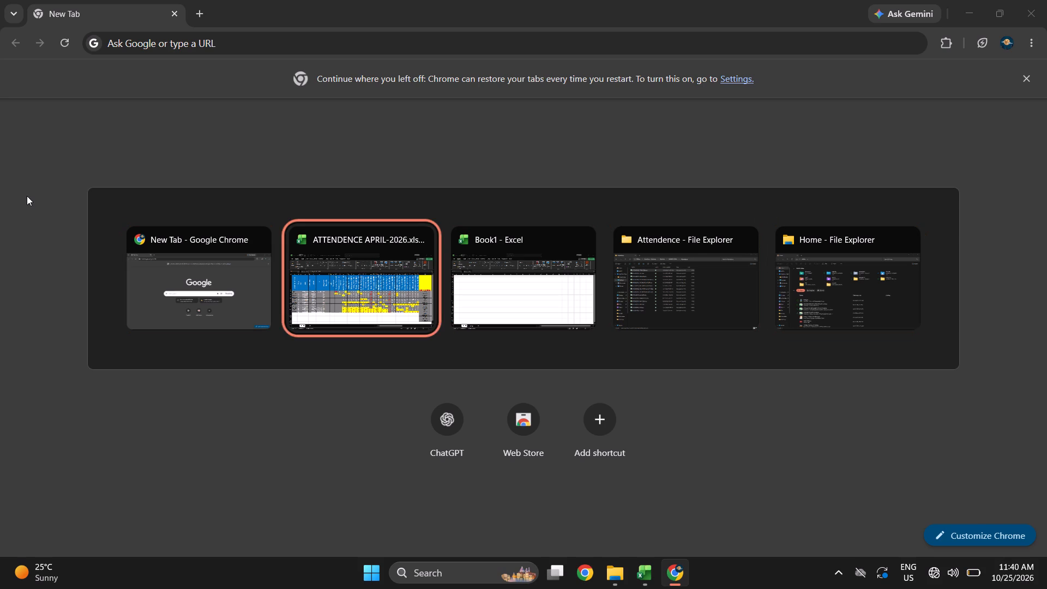
{"action": "key", "text": "alt+Tab"}
{"action": "key", "text": "alt+Tab"}
{"action": "key", "text": "alt+Tab"}
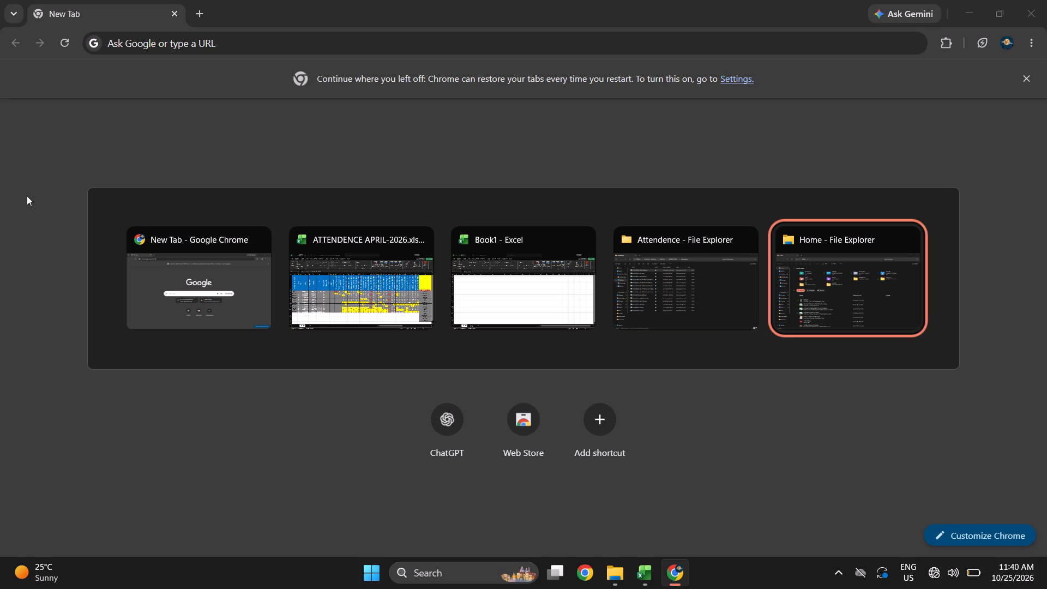
{"action": "key", "text": "alt+Tab"}
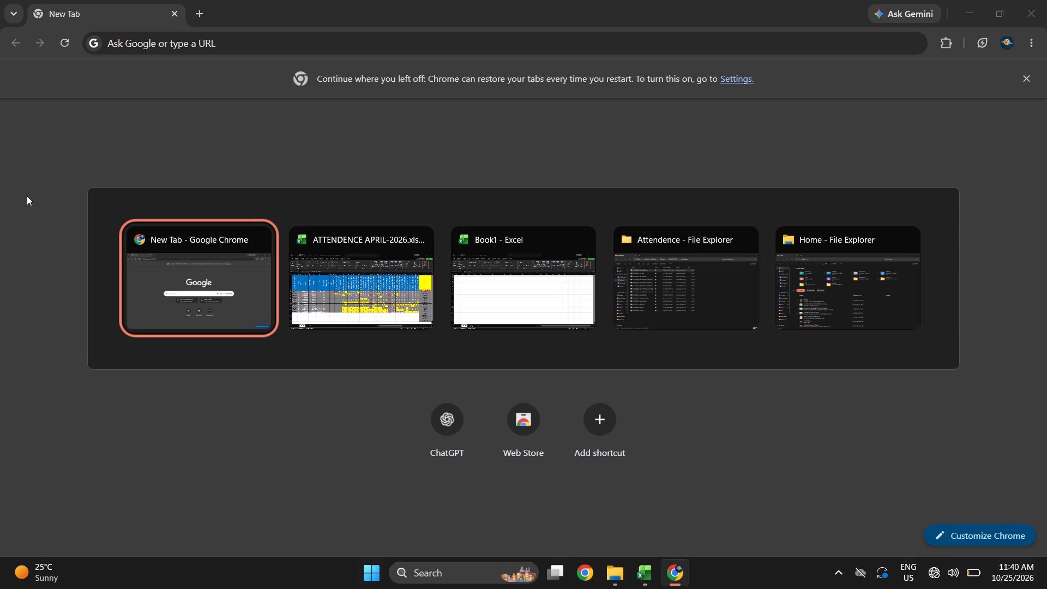
{"action": "key", "text": "alt+Tab"}
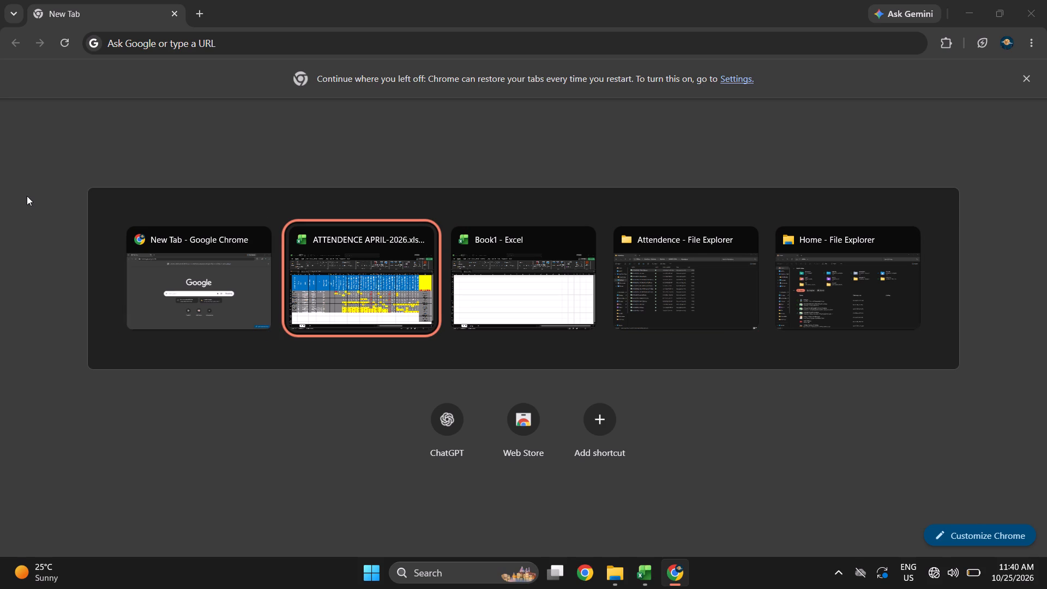
{"action": "key", "text": "alt+Tab"}
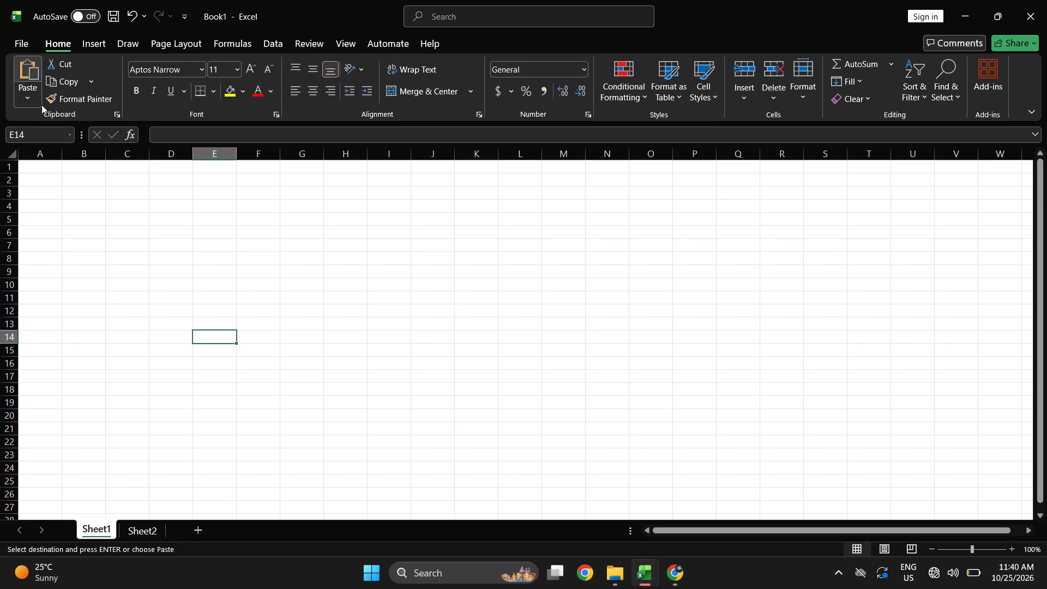
{"action": "left_click", "coordinate": [43, 167]}
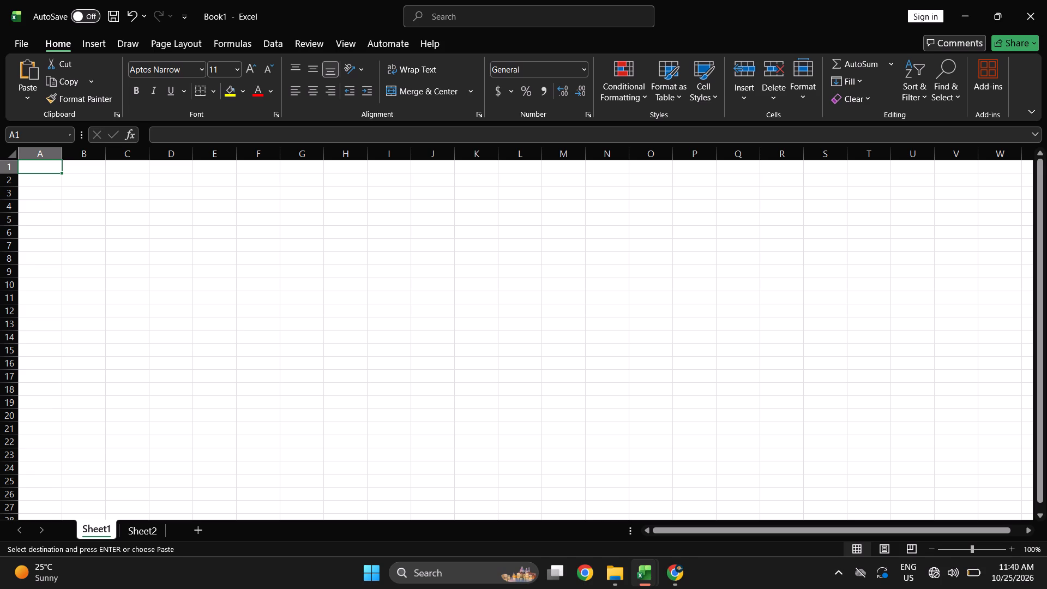
{"action": "key", "text": "ctrl+v"}
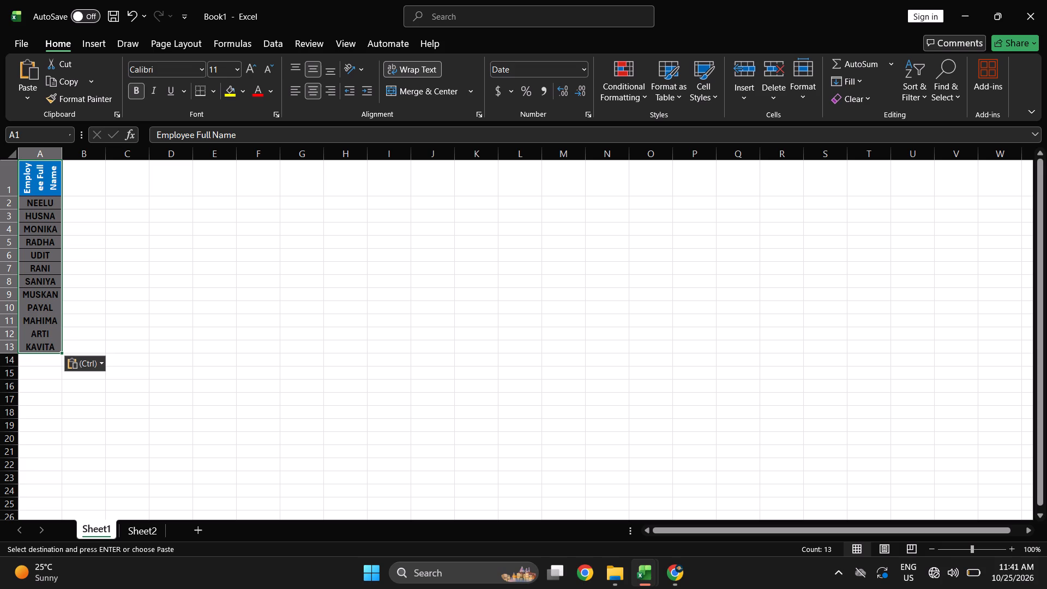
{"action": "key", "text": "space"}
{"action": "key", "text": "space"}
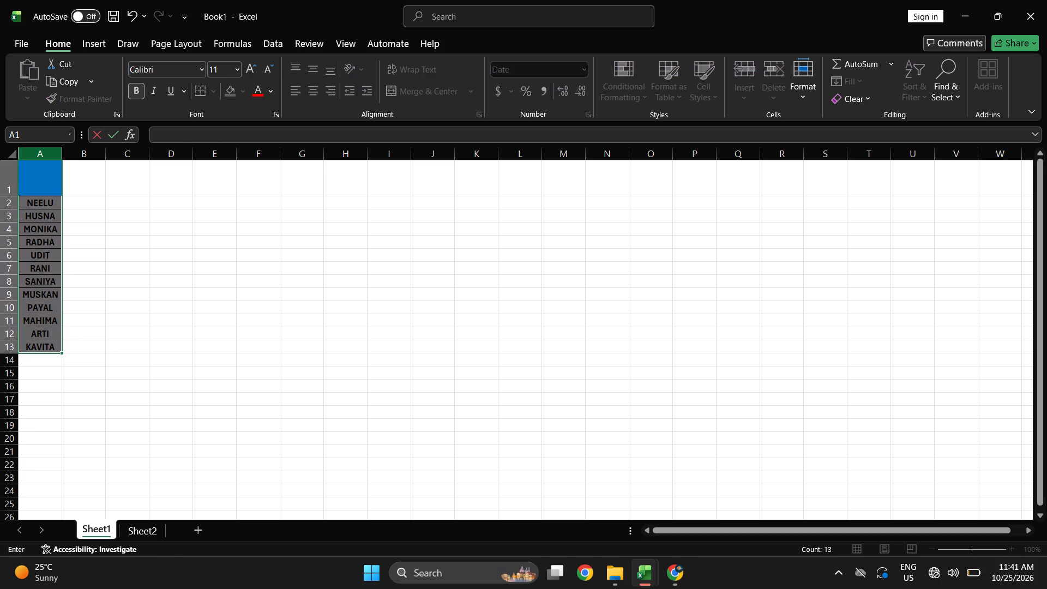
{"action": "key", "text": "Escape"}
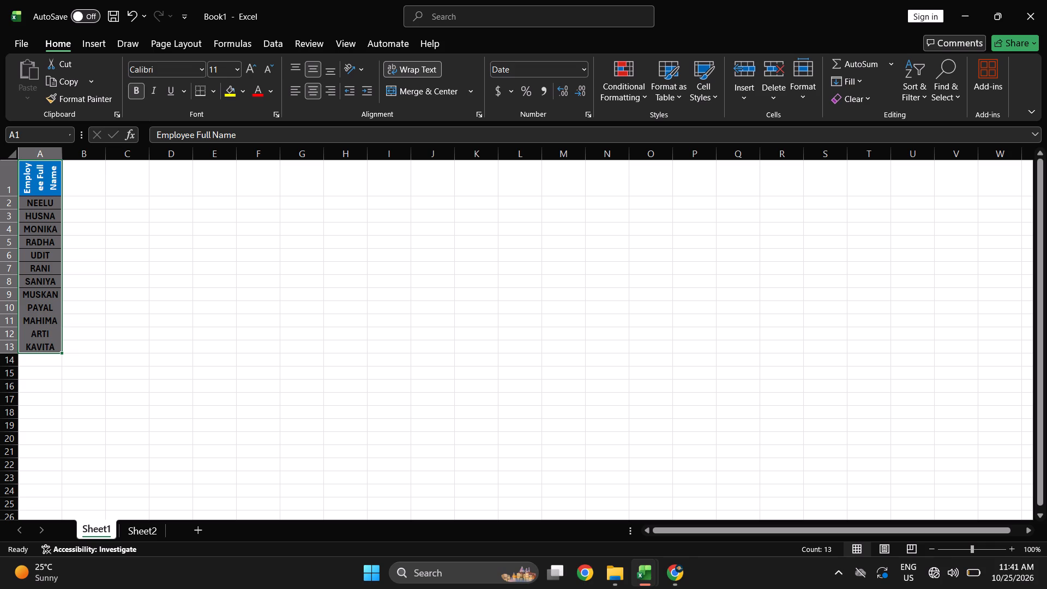
Turn off Wrap Text for the Employee Full Name header in cell A1.
{"action": "left_click", "coordinate": [40, 176]}
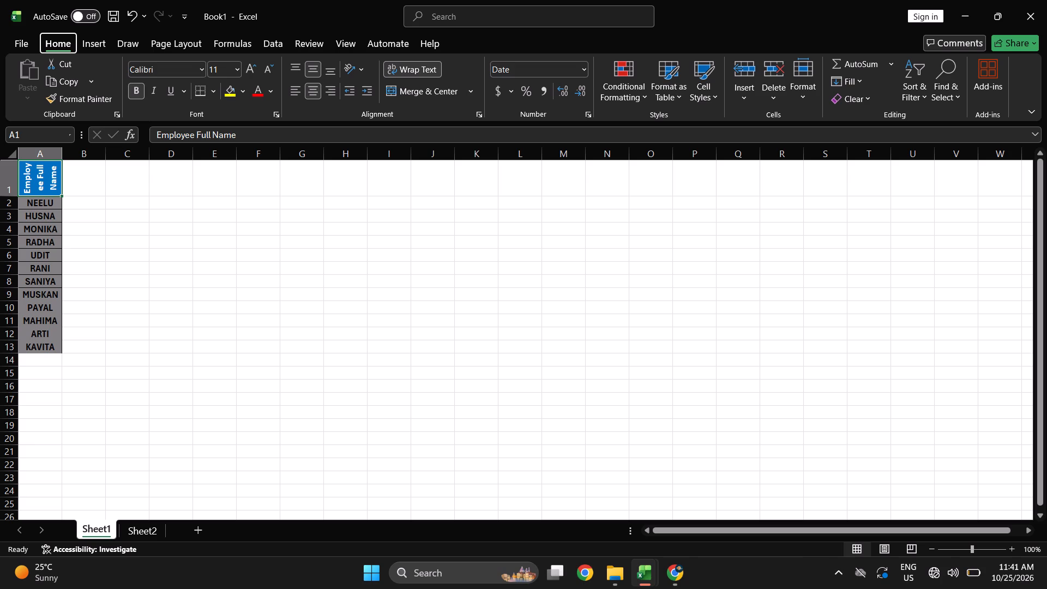
{"action": "key", "text": "o"}
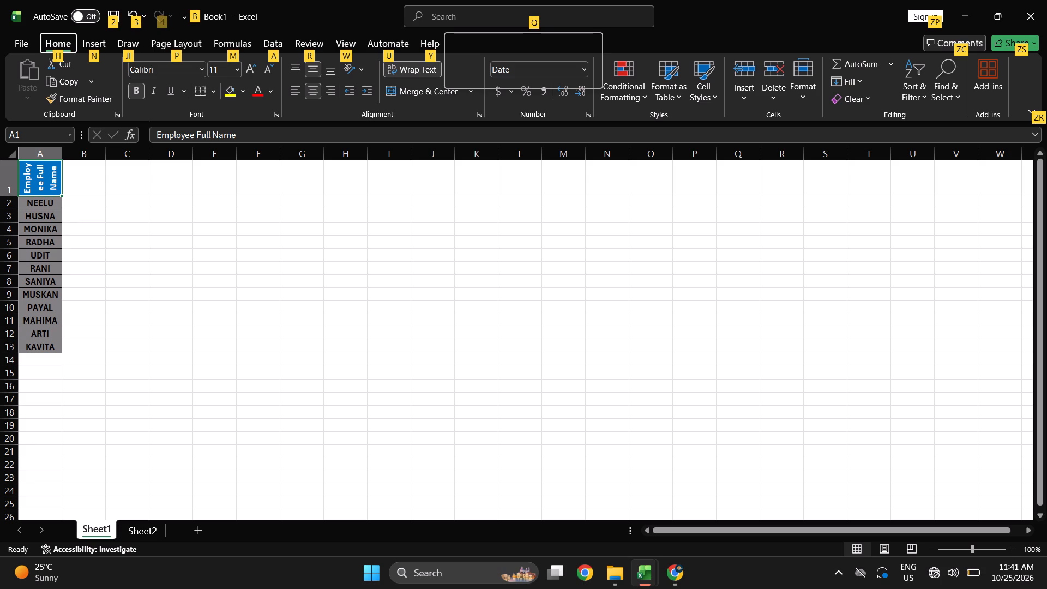
{"action": "key", "text": "c"}
{"action": "key", "text": "a"}
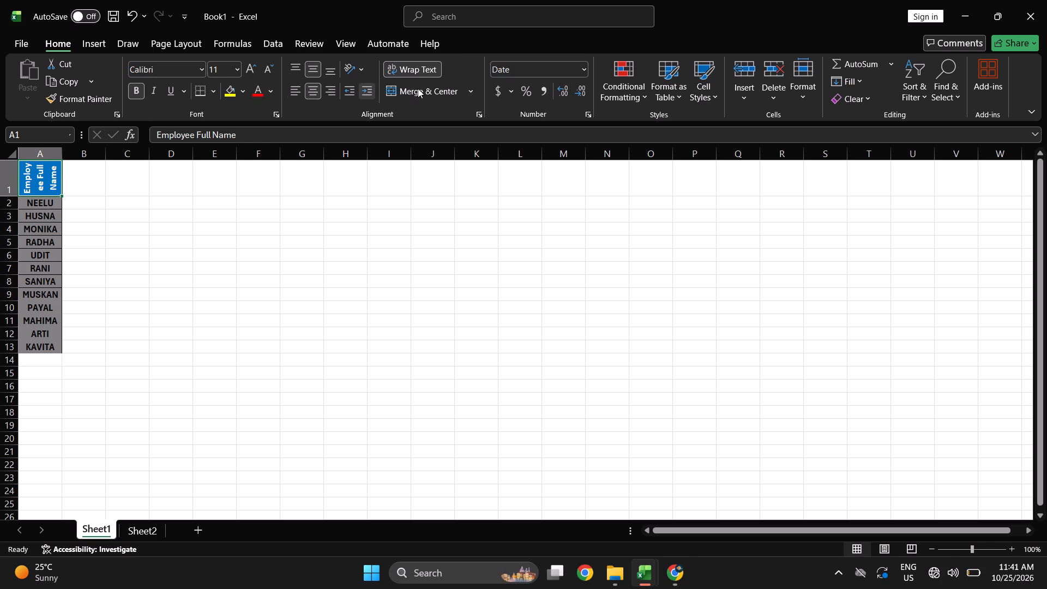
{"action": "left_click", "coordinate": [422, 65]}
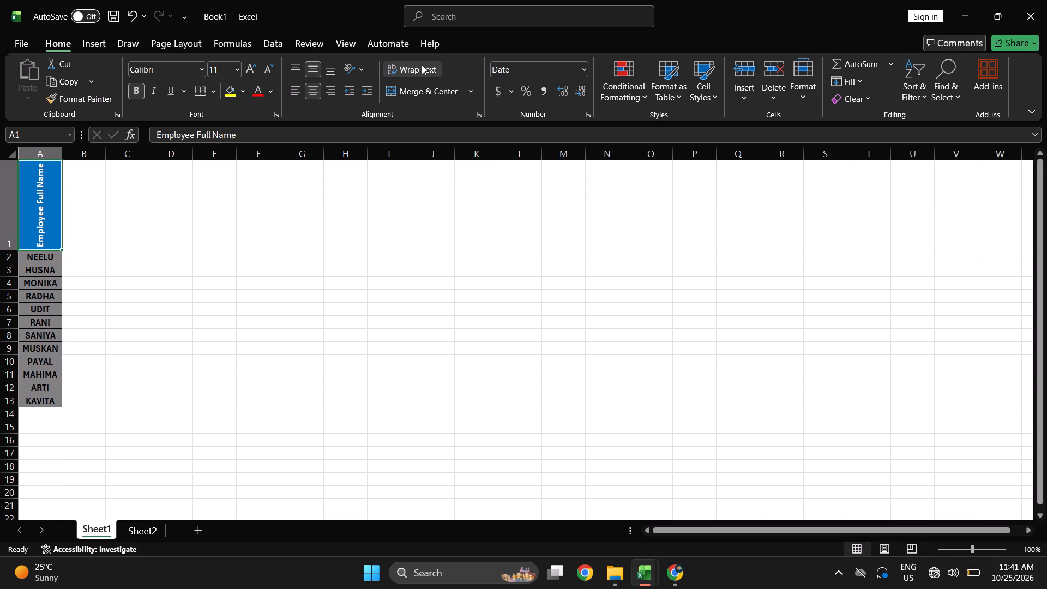
{"action": "left_click", "coordinate": [422, 65]}
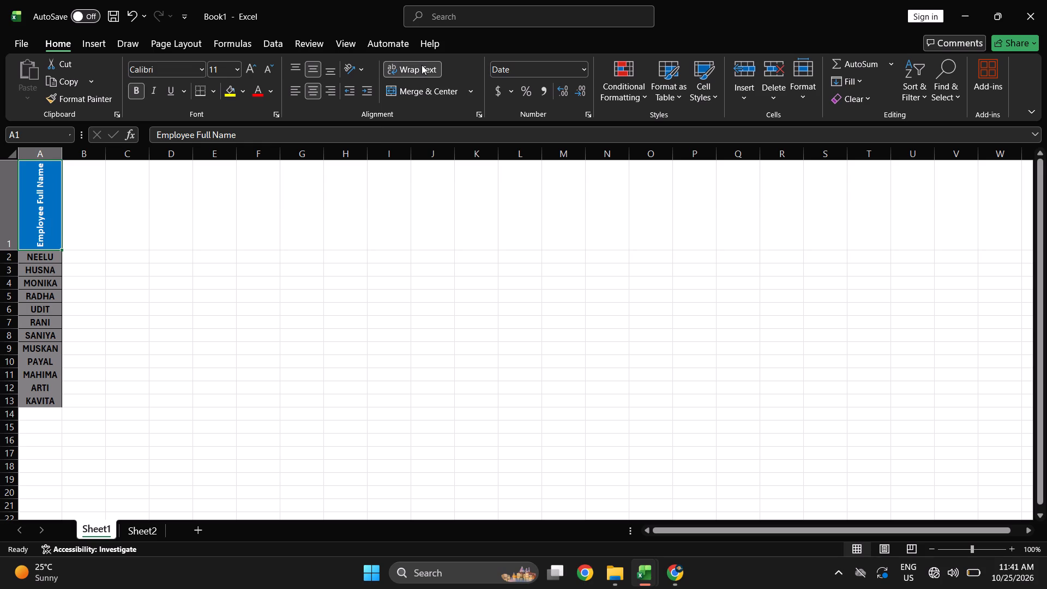
{"action": "left_click", "coordinate": [422, 65]}
{"action": "double_click", "coordinate": [422, 65]}
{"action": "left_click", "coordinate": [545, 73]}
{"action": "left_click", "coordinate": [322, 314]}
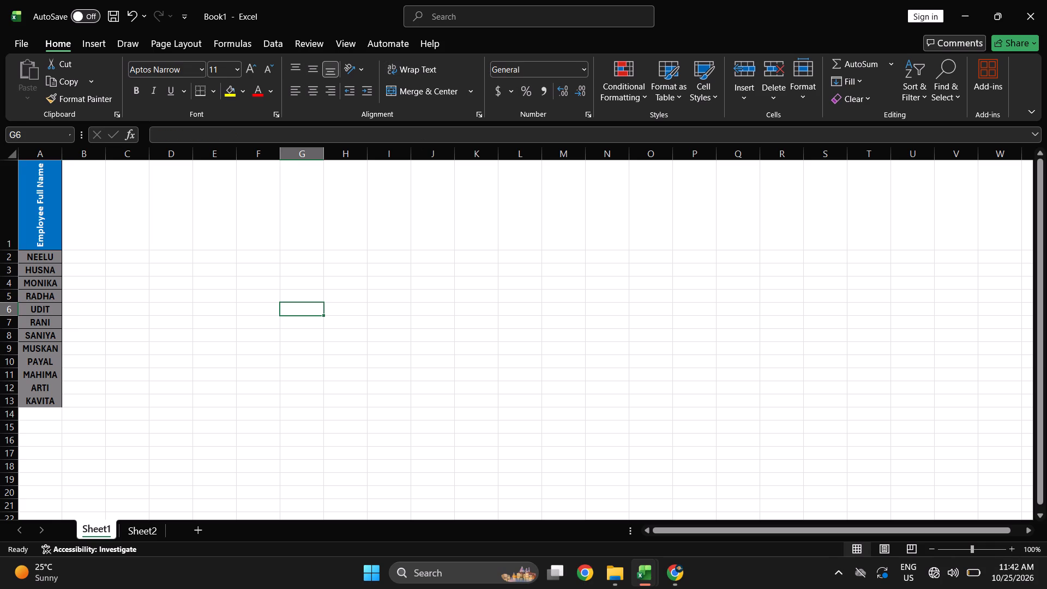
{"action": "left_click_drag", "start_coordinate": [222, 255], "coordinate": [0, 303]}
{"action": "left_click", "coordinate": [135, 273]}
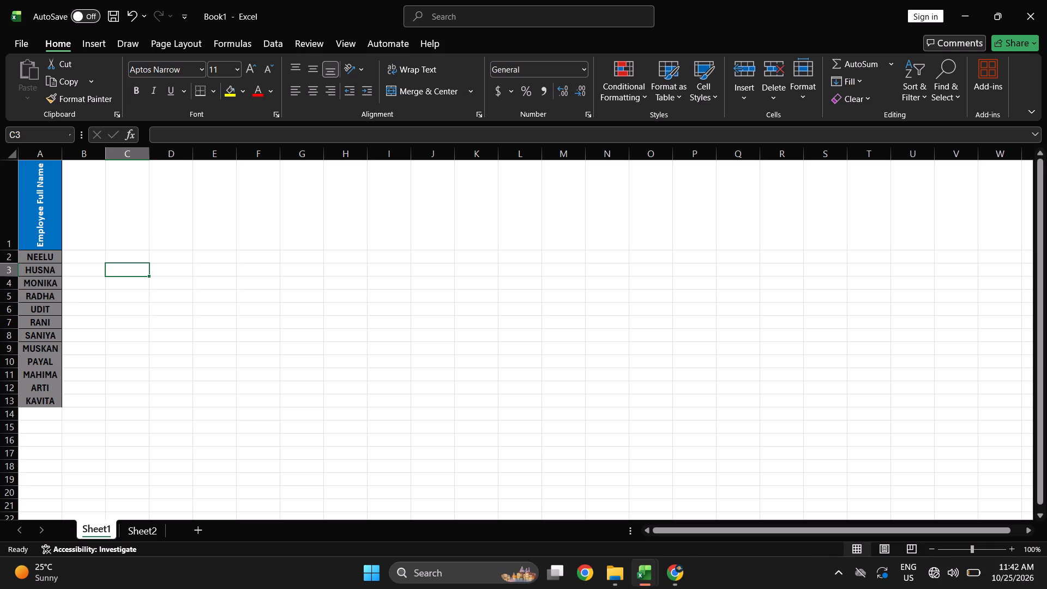
Switch to the April 2026 attendance workbook and copy the Basic Salary header from cell AT1.
{"action": "key", "text": "alt+Tab"}
{"action": "key", "text": "alt+Tab"}
{"action": "key", "text": "alt+Tab"}
{"action": "key", "text": "alt+Tab"}
{"action": "key", "text": "alt+Tab"}
{"action": "key", "text": "alt+Tab"}
{"action": "key", "text": "alt+Tab"}
{"action": "key", "text": "alt+Tab"}
{"action": "key", "text": "alt+Tab"}
{"action": "key", "text": "alt+Tab"}
{"action": "key", "text": "alt+Tab"}
{"action": "key", "text": "alt+Tab"}
{"action": "key", "text": "alt+Tab"}
{"action": "key", "text": "alt+Tab"}
{"action": "key", "text": "alt+Tab"}
{"action": "key", "text": "alt+Tab"}
{"action": "key", "text": "alt+Tab"}
{"action": "key", "text": "alt+Tab"}
{"action": "key", "text": "alt+Tab"}
{"action": "key", "text": "alt+Tab"}
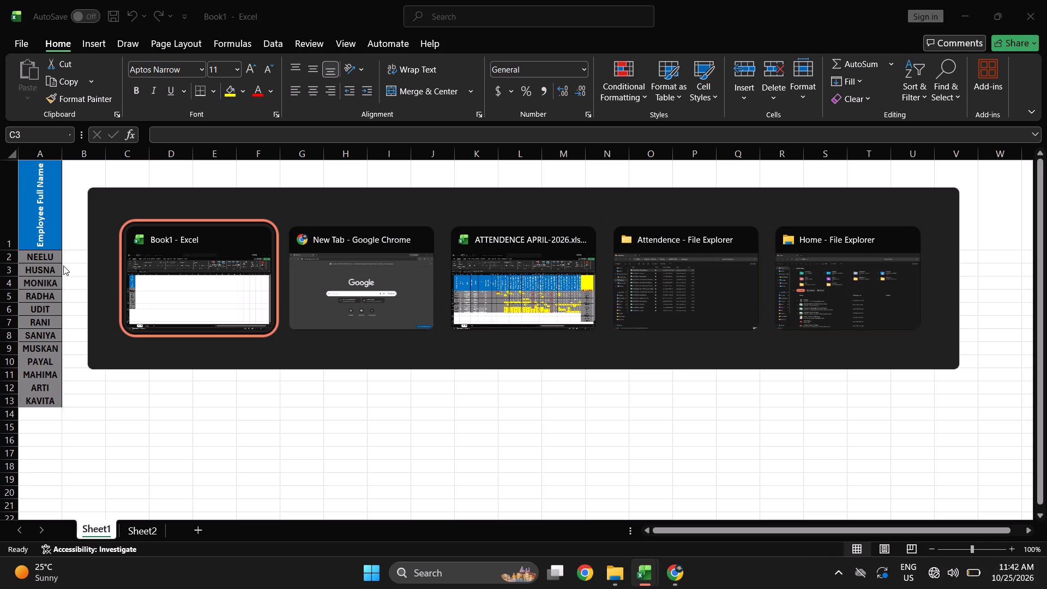
{"action": "key", "text": "alt+Tab"}
{"action": "key", "text": "alt+Tab"}
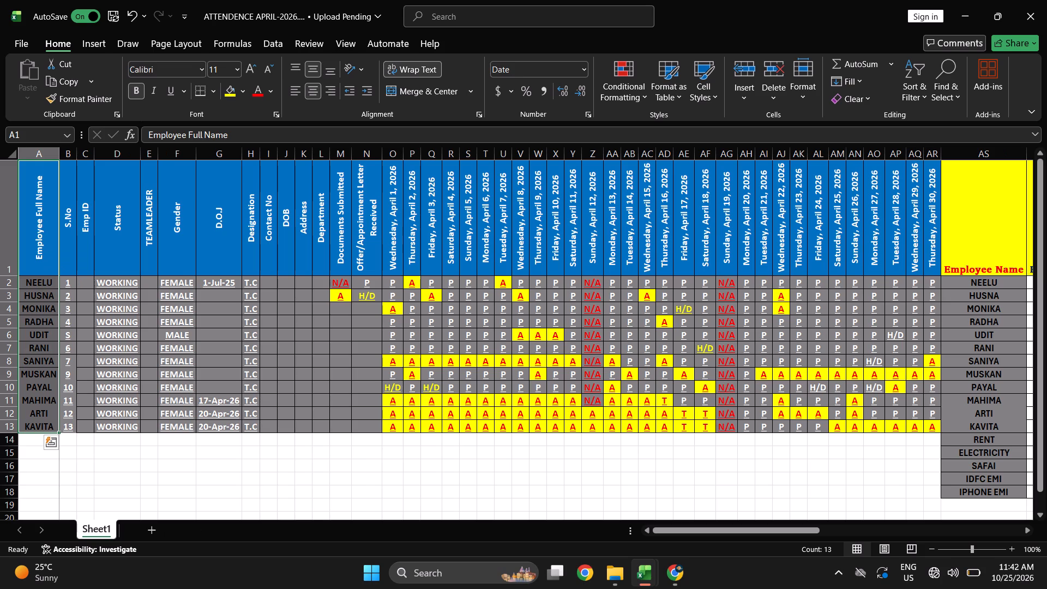
{"action": "key", "text": "Right"}
{"action": "key", "text": "Right"}
{"action": "key", "text": "Right"}
{"action": "key", "text": "Right"}
{"action": "key", "text": "Right"}
{"action": "key", "text": "Right"}
{"action": "key", "text": "Right"}
{"action": "key", "text": "Right"}
{"action": "key", "text": "Right"}
{"action": "key", "text": "Right"}
{"action": "key", "text": "Right"}
{"action": "key", "text": "Right"}
{"action": "key", "text": "Right"}
{"action": "key", "text": "Right"}
{"action": "key", "text": "Right"}
{"action": "key", "text": "Right"}
{"action": "key", "text": "Right"}
{"action": "key", "text": "Right"}
{"action": "key", "text": "Right"}
{"action": "key", "text": "Right"}
{"action": "key", "text": "Right"}
{"action": "key", "text": "Right"}
{"action": "key", "text": "Right"}
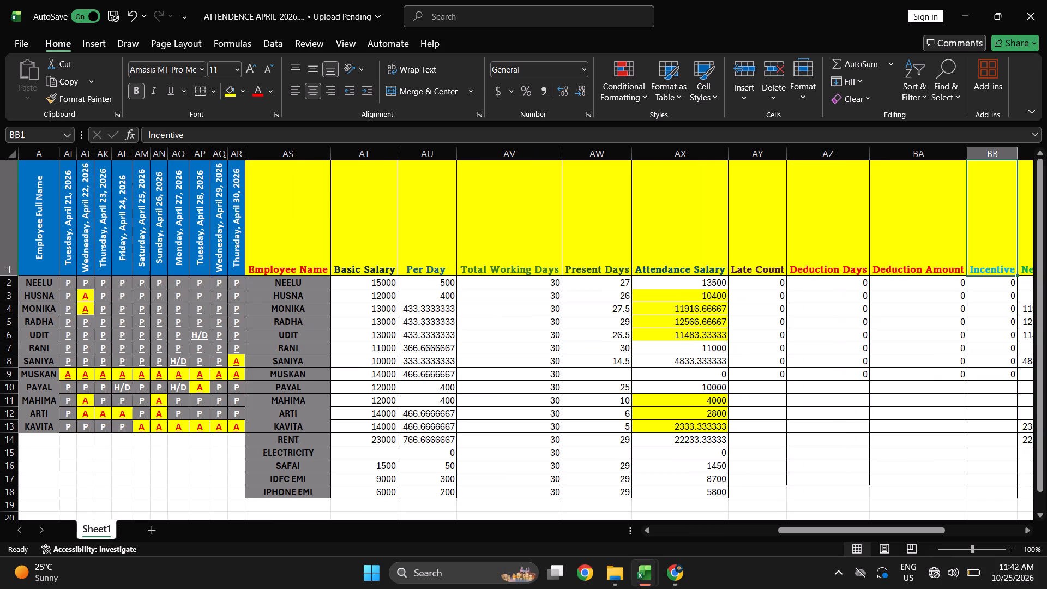
{"action": "left_click", "coordinate": [348, 243]}
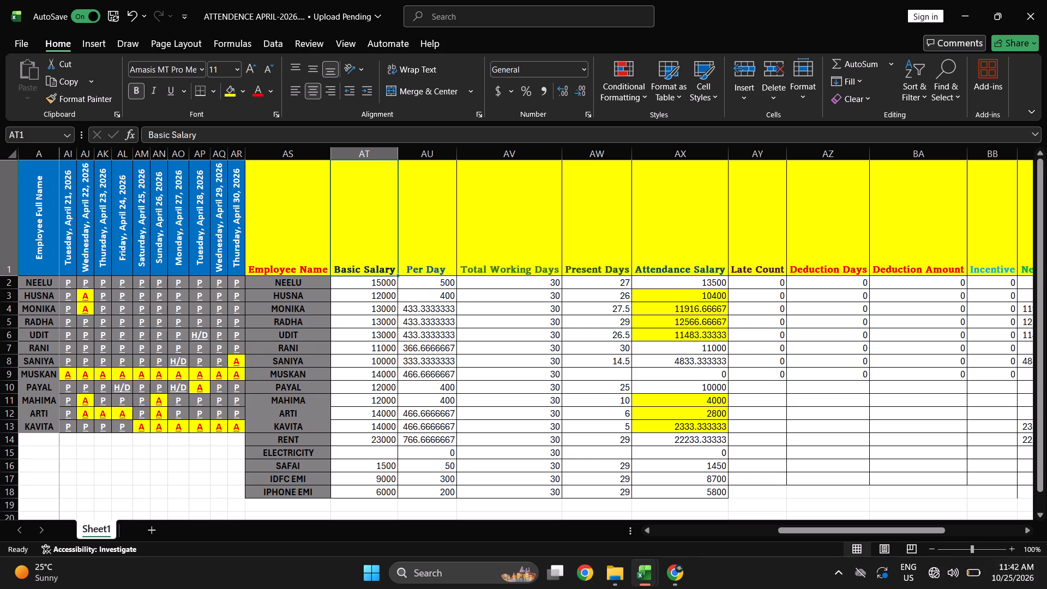
{"action": "key", "text": "ctrl+c"}
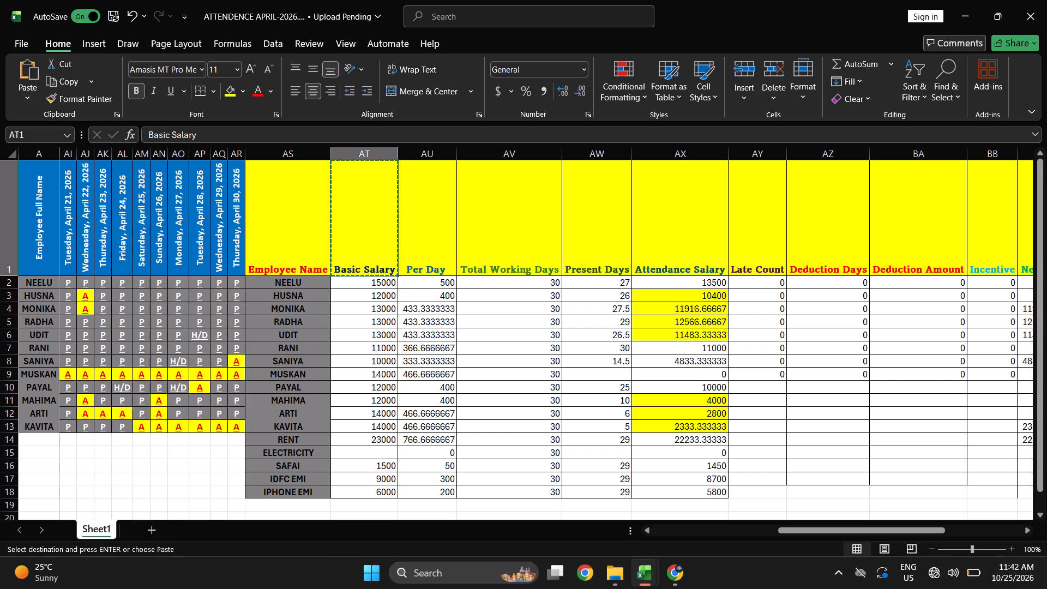
Switch to the Book1 workbook and paste the copied Basic Salary header into cell B1 of Sheet1.
{"action": "key", "text": "alt+Tab"}
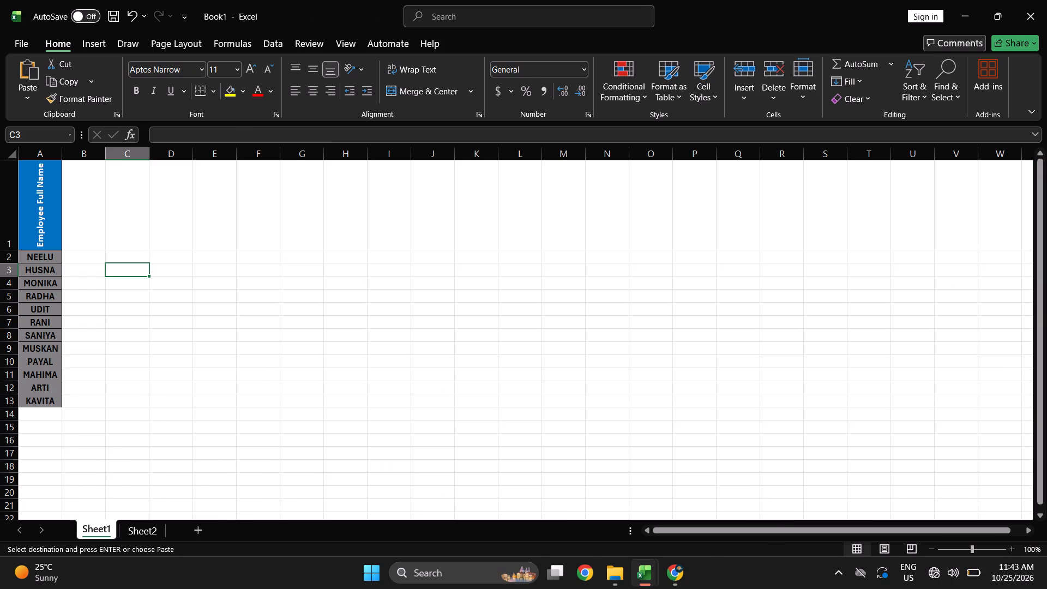
{"action": "key", "text": "alt+Tab"}
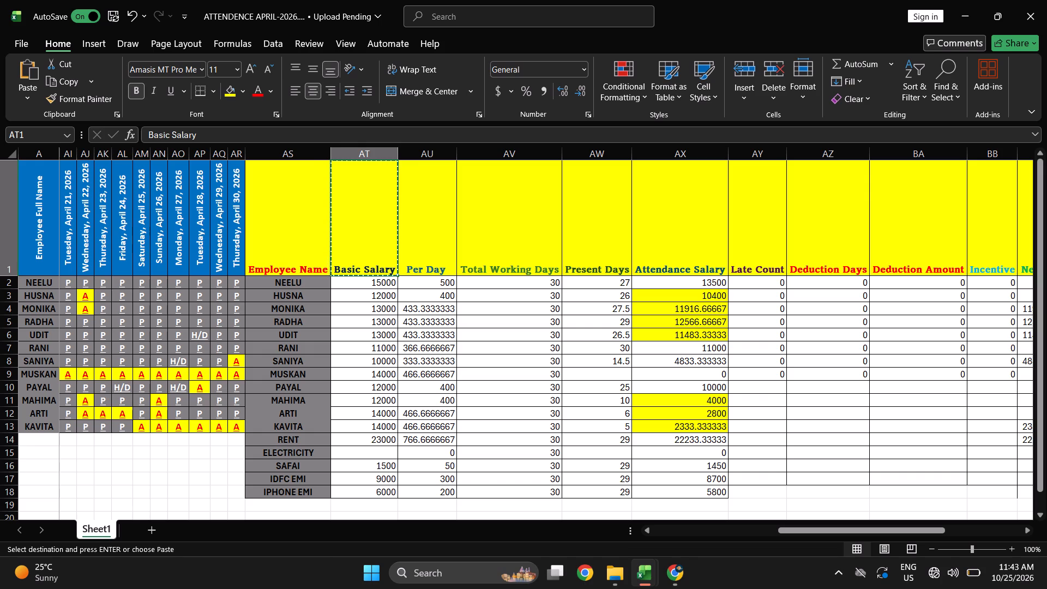
{"action": "key", "text": "alt+Tab"}
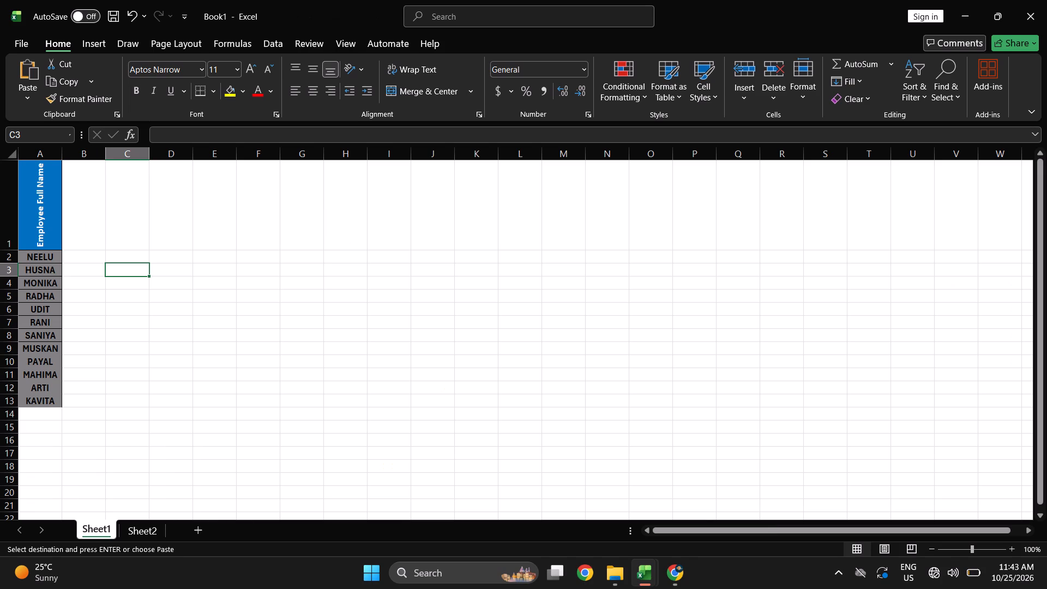
{"action": "left_click", "coordinate": [85, 215]}
{"action": "key", "text": "ctrl+v"}
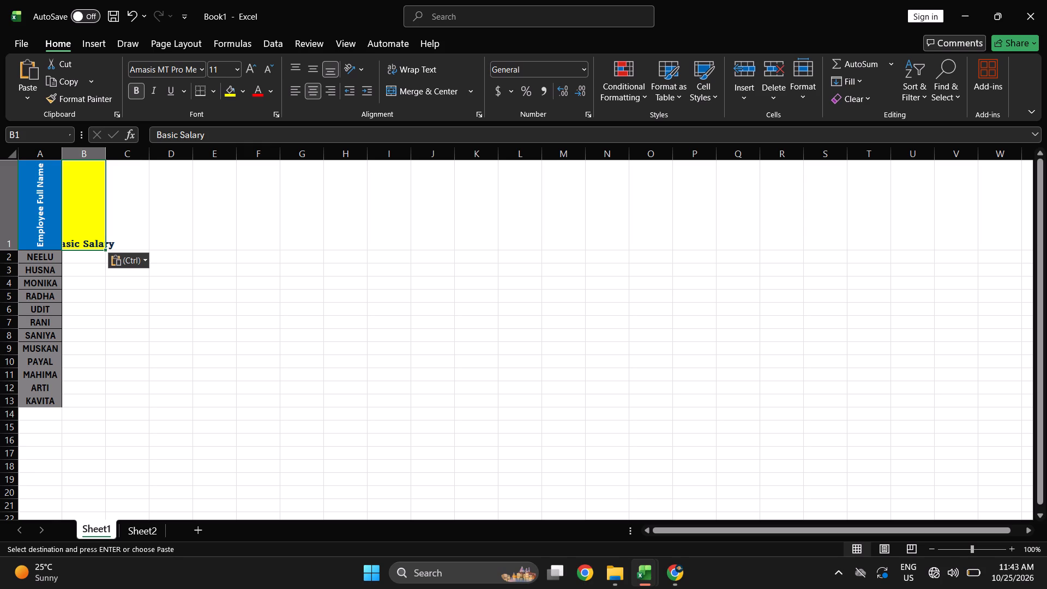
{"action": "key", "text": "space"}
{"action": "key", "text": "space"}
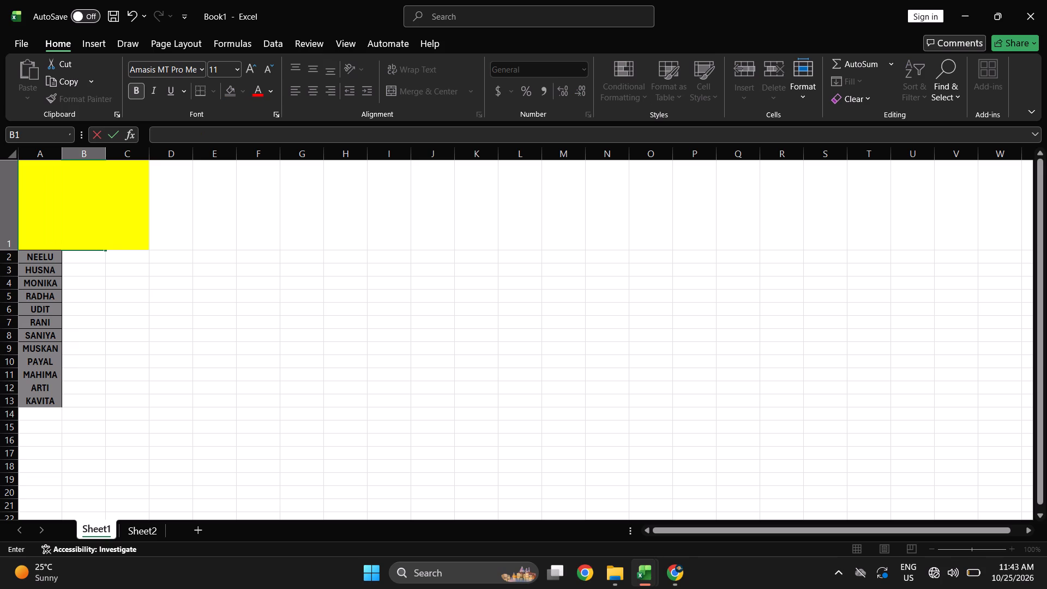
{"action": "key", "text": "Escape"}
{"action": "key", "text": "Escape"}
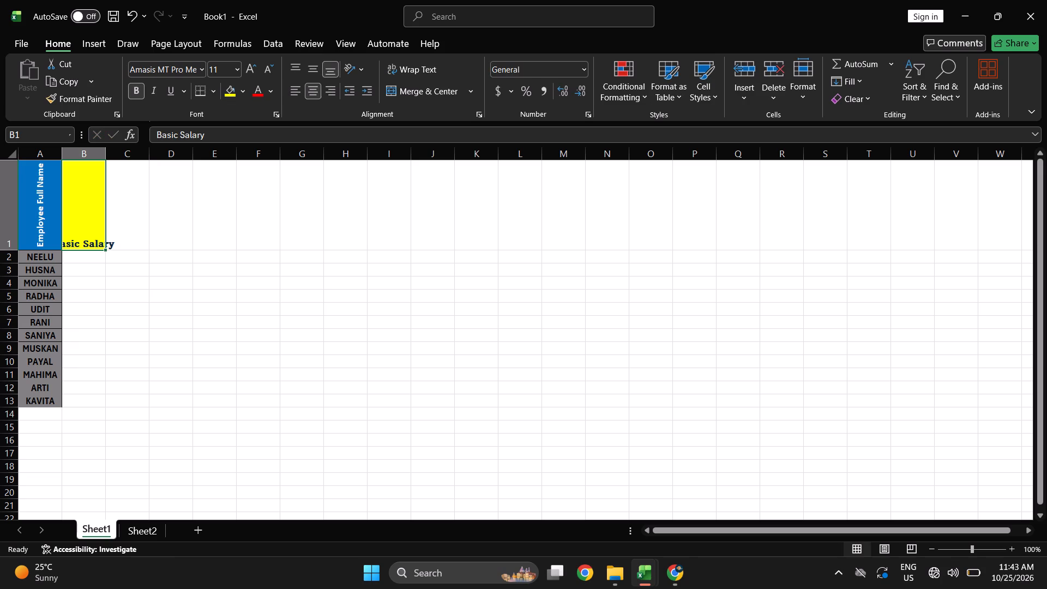
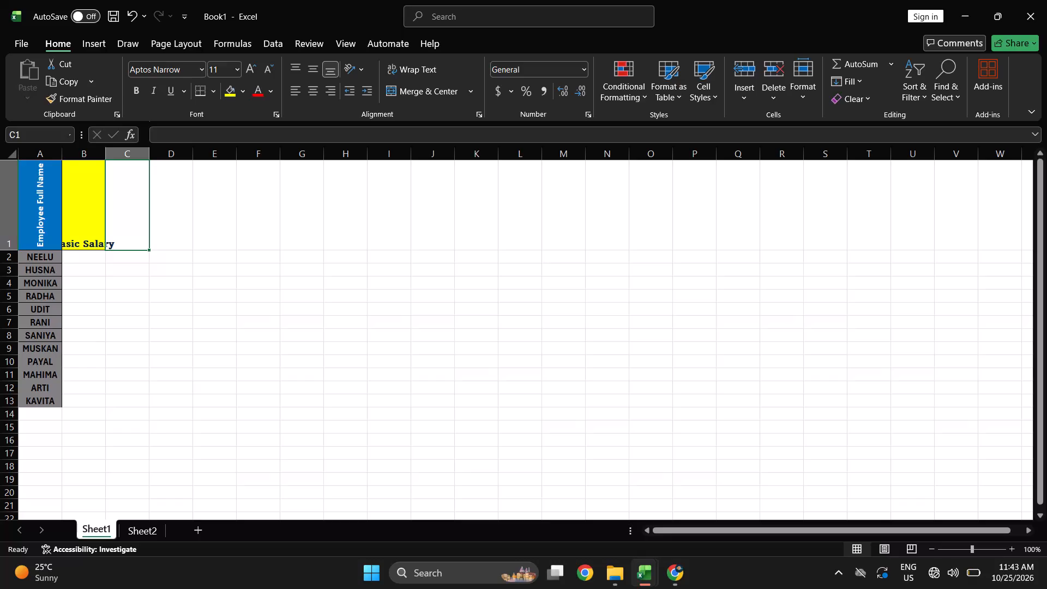
AutoFit the width of column B to the Basic Salary header.
{"action": "key", "text": "Left"}
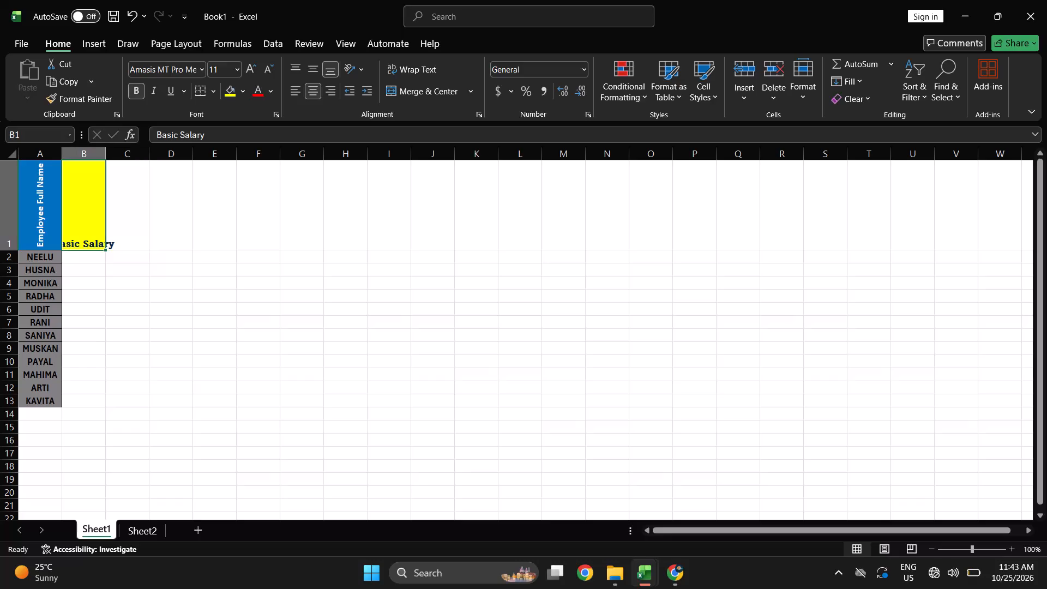
{"action": "double_click", "coordinate": [104, 160]}
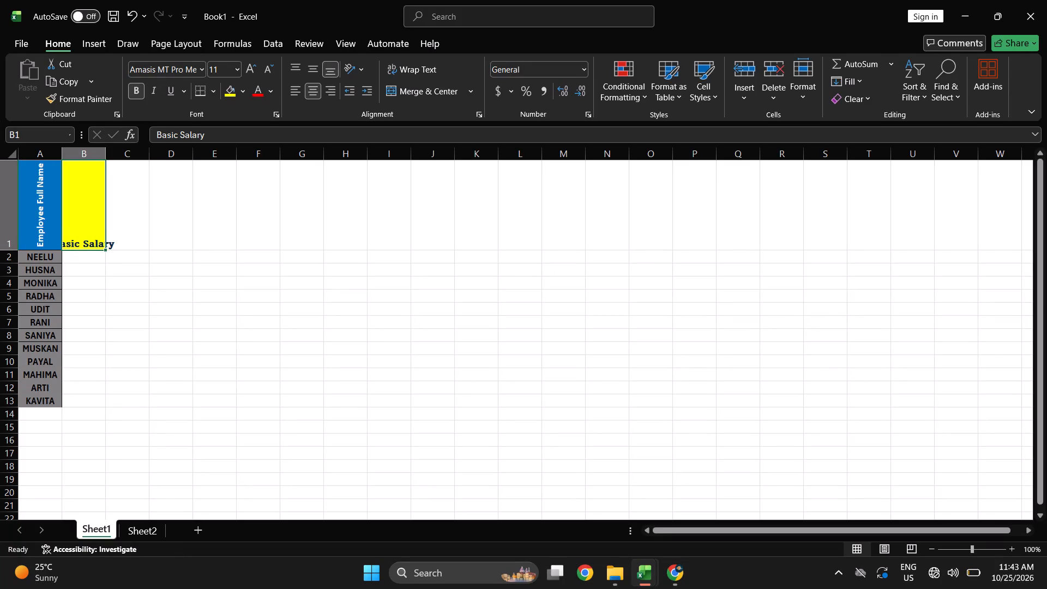
{"action": "double_click", "coordinate": [105, 159]}
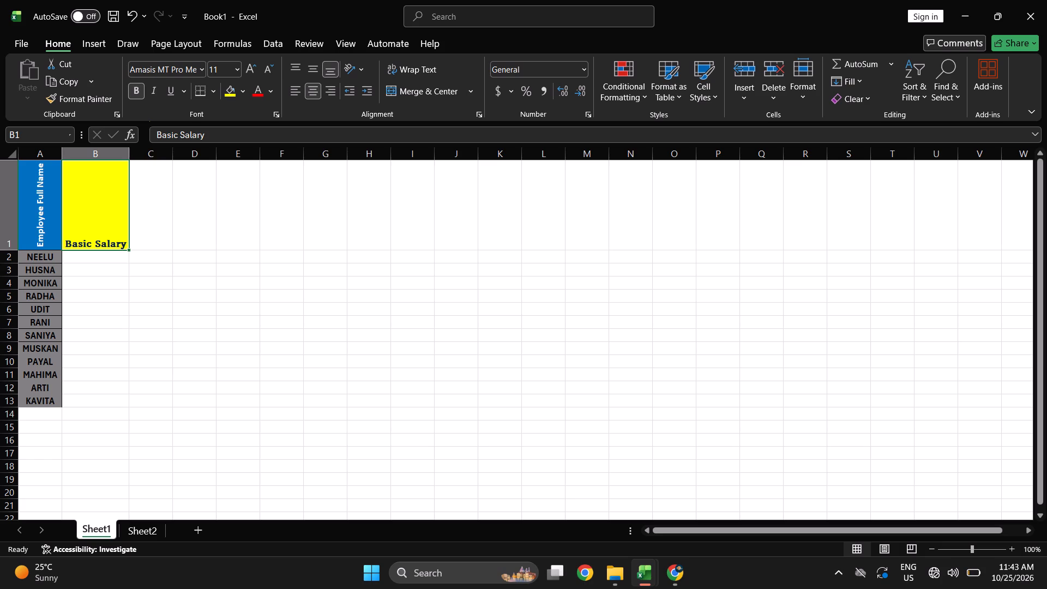
Start a VLOOKUP formula in cell B2 under Basic Salary, using the employee name in A2 as the lookup value.
{"action": "left_click", "coordinate": [85, 251]}
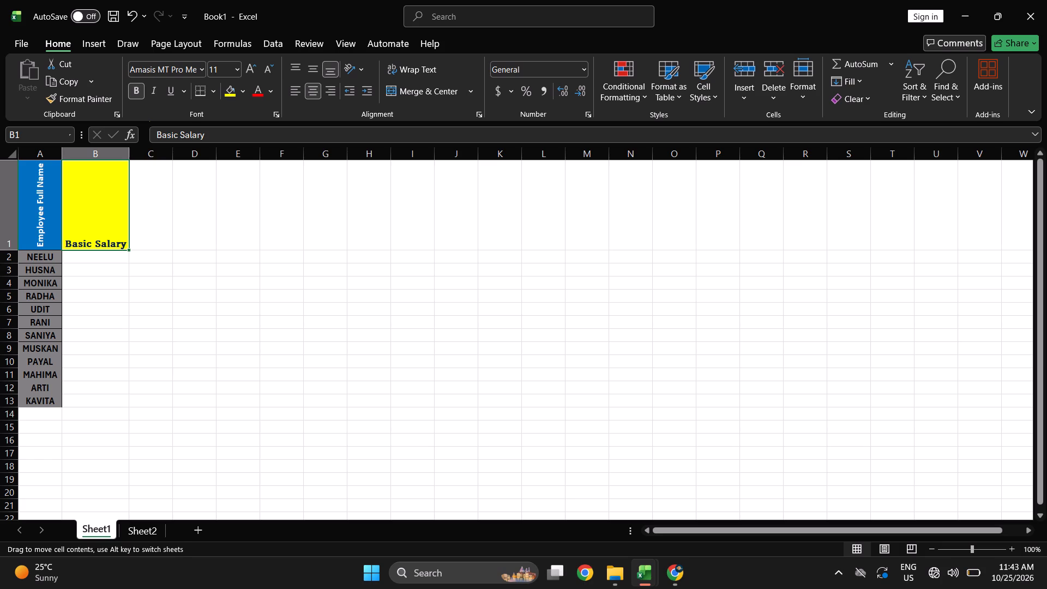
{"action": "left_click", "coordinate": [83, 255]}
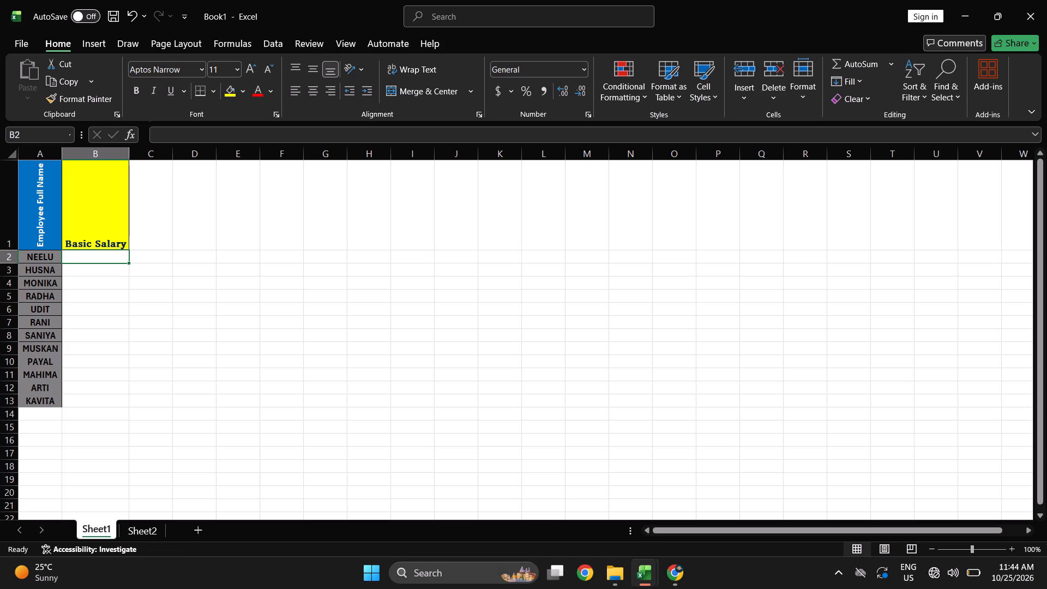
{"action": "key", "text": "equal"}
{"action": "key", "text": "v"}
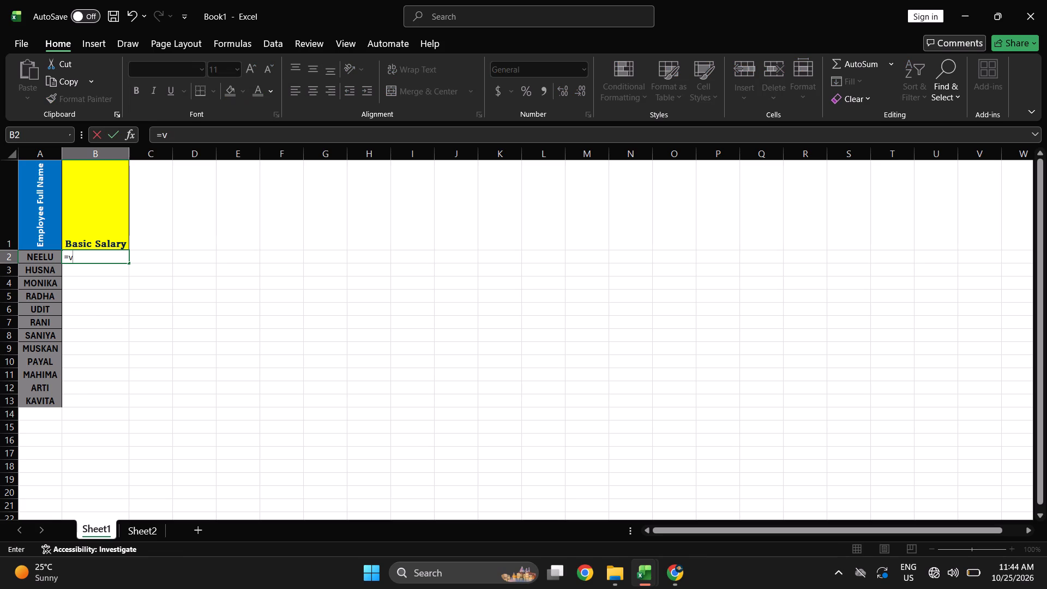
{"action": "key", "text": "l"}
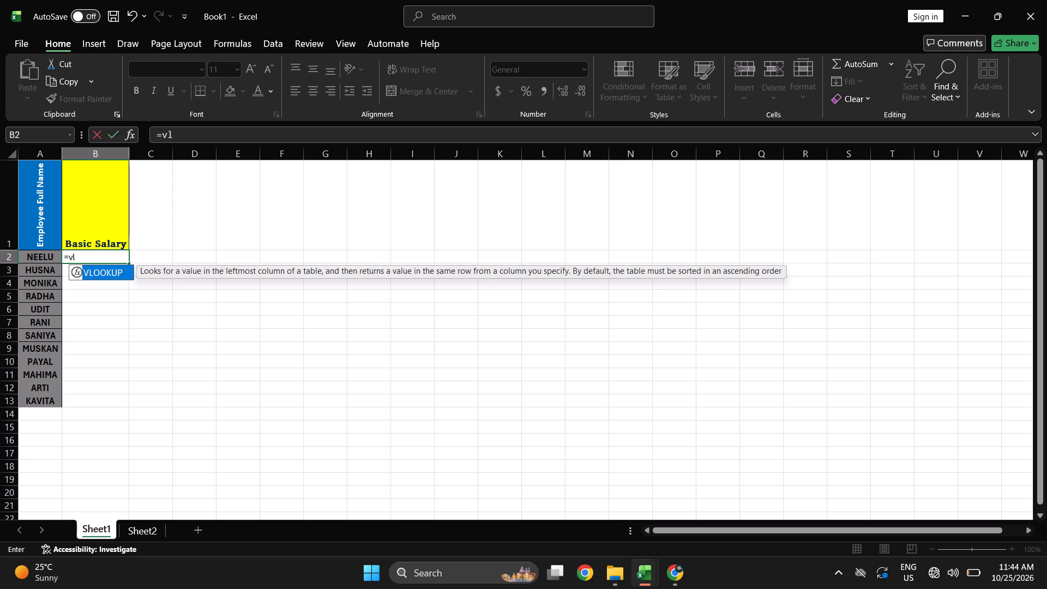
{"action": "key", "text": "Tab"}
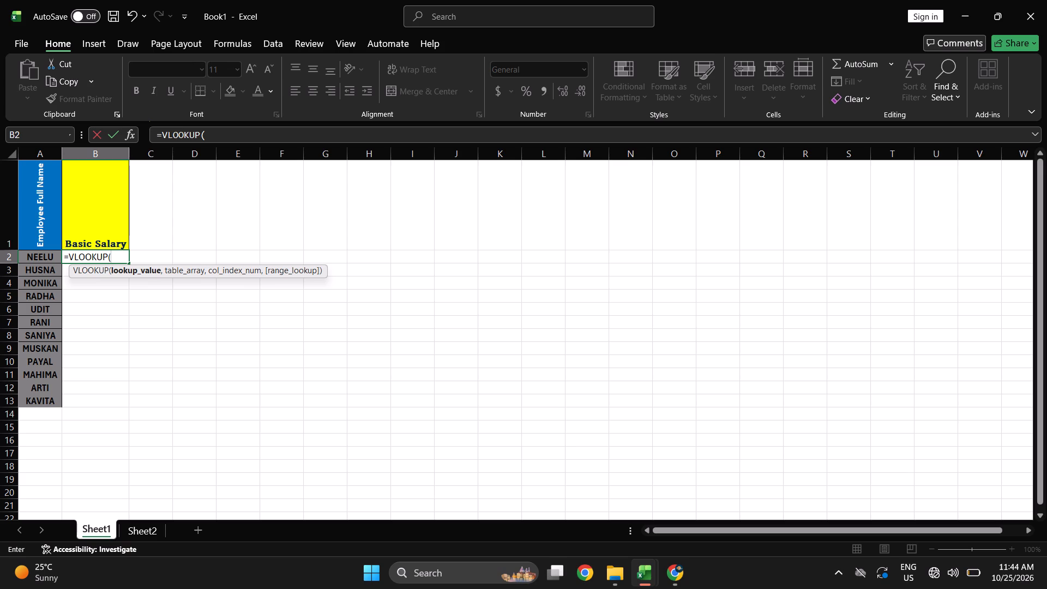
{"action": "key", "text": "Left"}
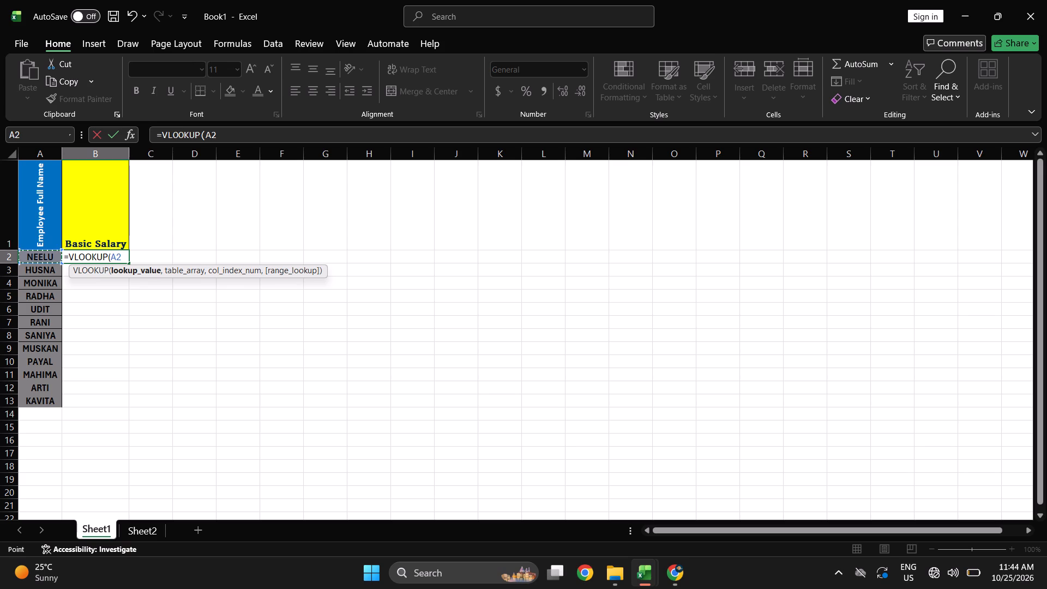
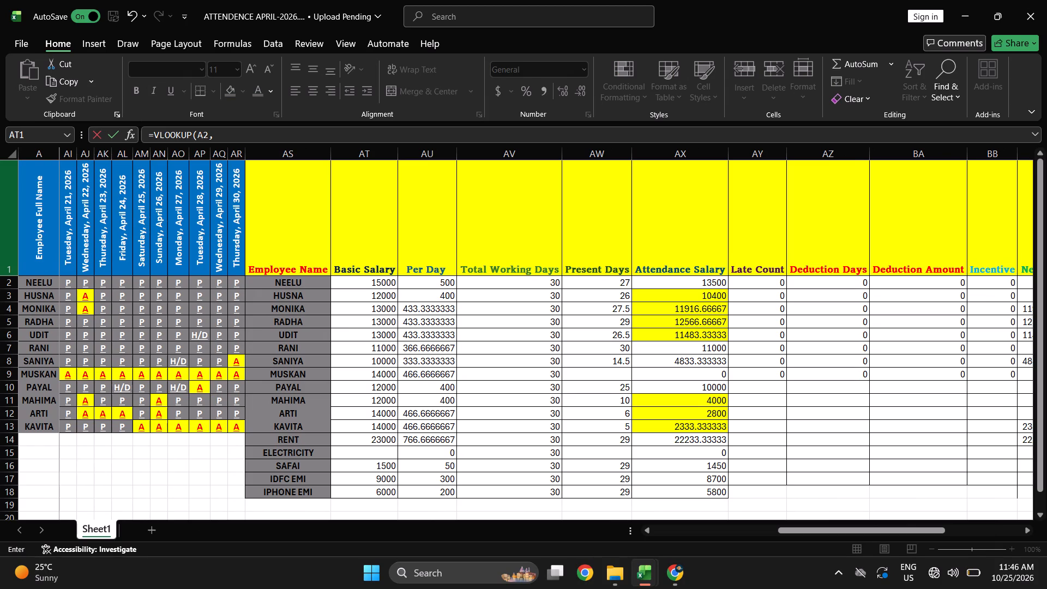
Begin the VLOOKUP table array with the whole Employee Full Name column A of the attendance workbook's Sheet1.
{"action": "key", "text": "Down"}
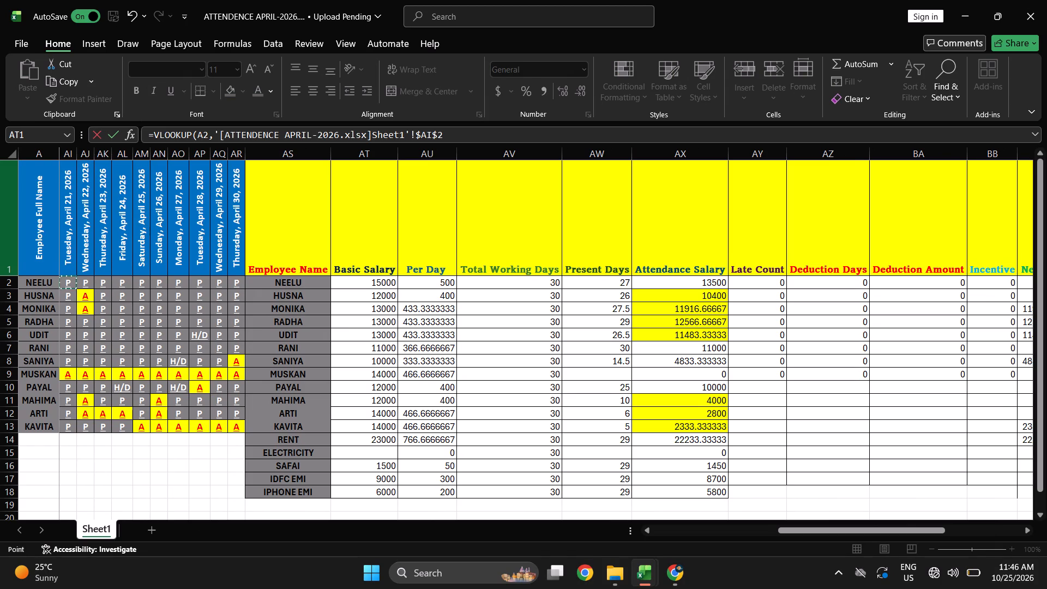
{"action": "key", "text": "Left"}
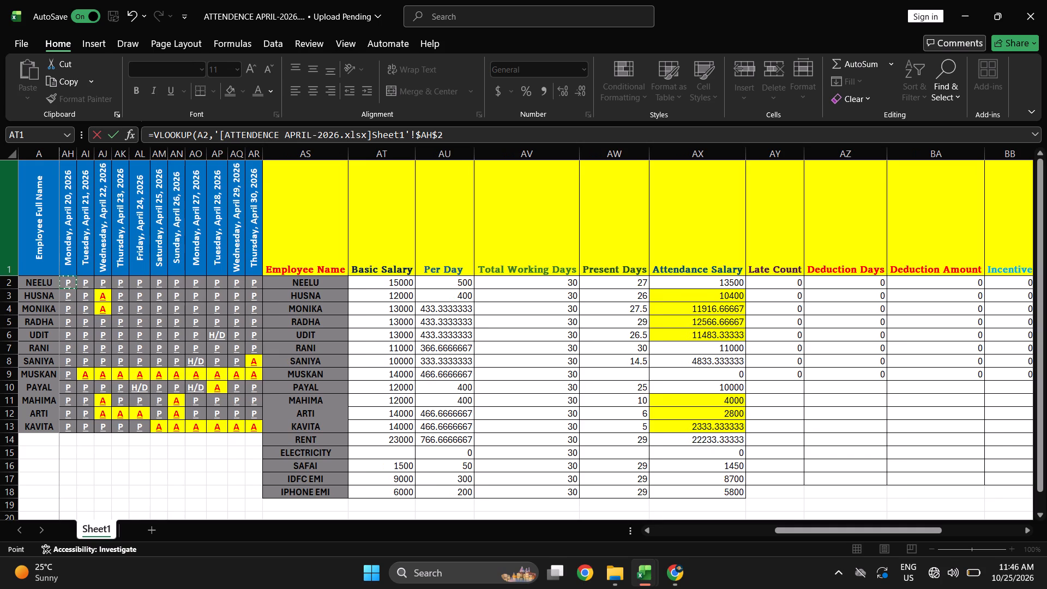
{"action": "key", "text": "Left"}
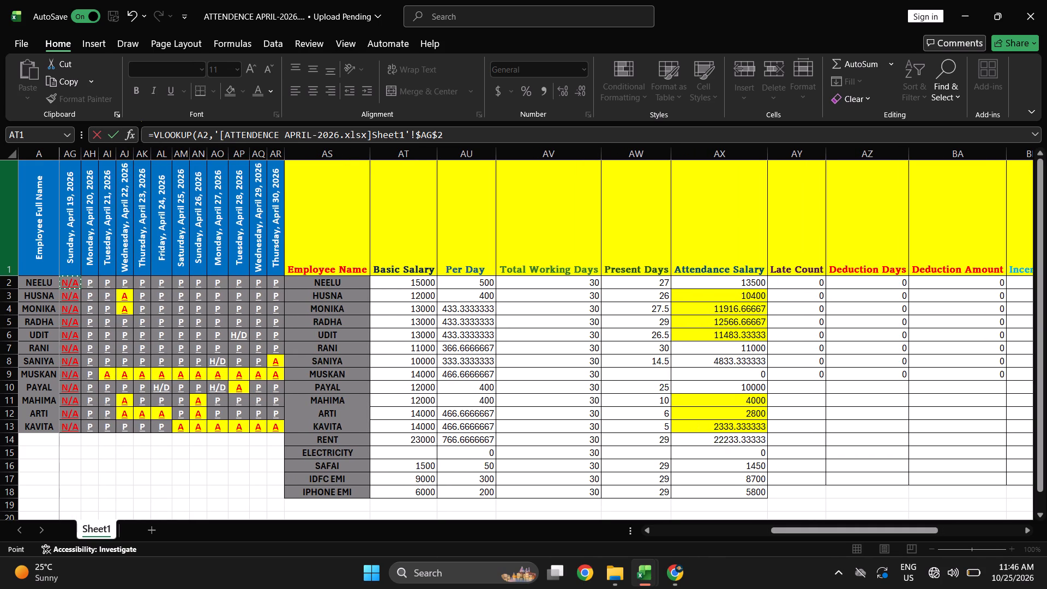
{"action": "key", "text": "ctrl+Left"}
{"action": "key", "text": "ctrl+Left"}
{"action": "key", "text": "ctrl+Left"}
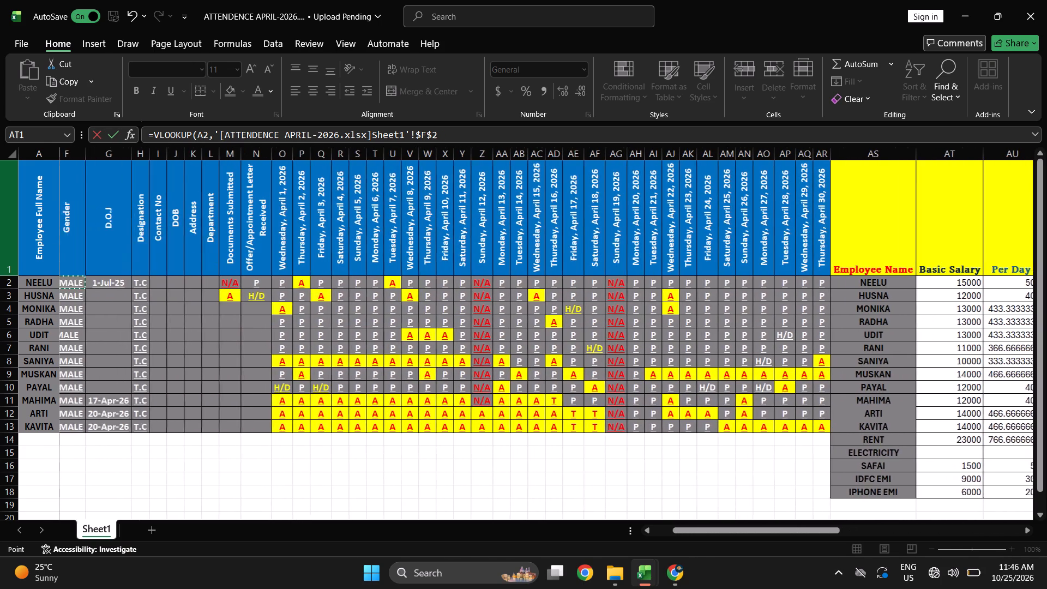
{"action": "key", "text": "ctrl+Left"}
{"action": "key", "text": "ctrl+Left"}
{"action": "key", "text": "ctrl+Left"}
{"action": "key", "text": "ctrl+Left"}
{"action": "key", "text": "ctrl+Left"}
{"action": "key", "text": "ctrl+Left"}
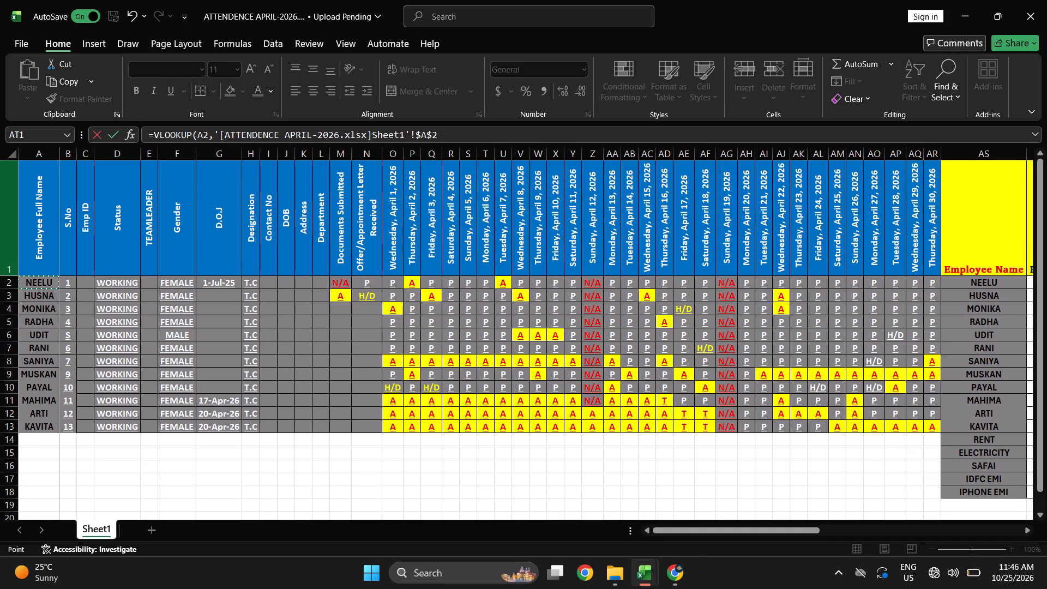
{"action": "key", "text": "Up"}
{"action": "key", "text": "Up"}
{"action": "key", "text": "Up"}
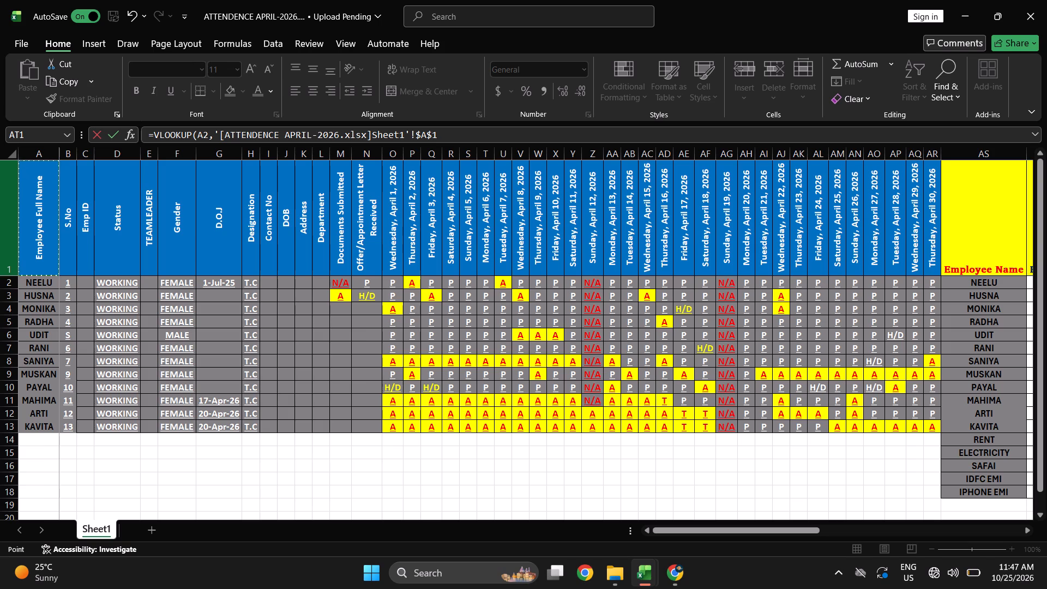
{"action": "key", "text": "ctrl+space"}
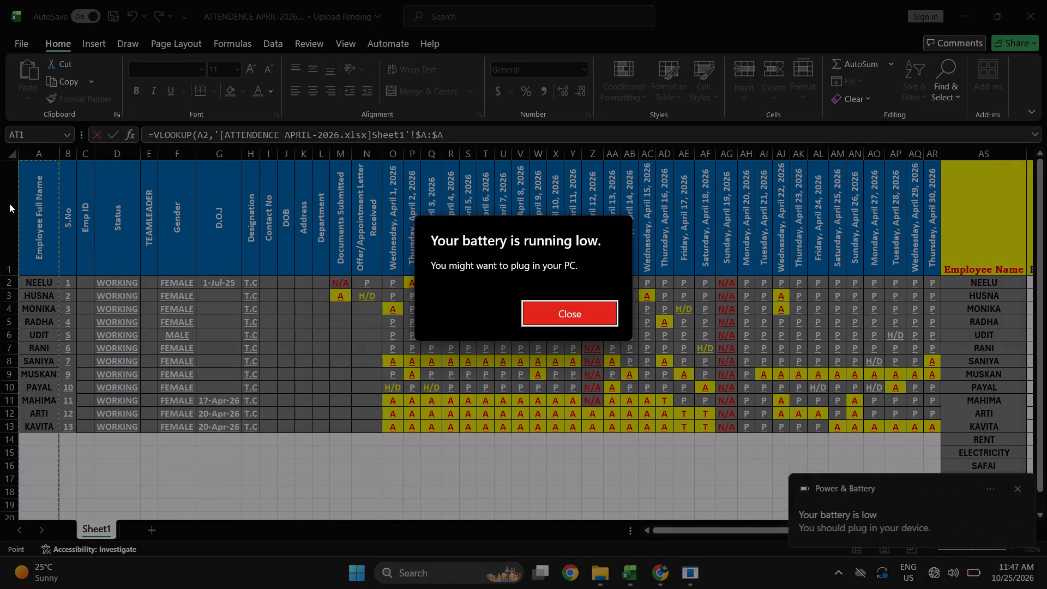
Dismiss the low-battery warning and its notification.
{"action": "key", "text": "shift+Escape"}
{"action": "left_click", "coordinate": [568, 310]}
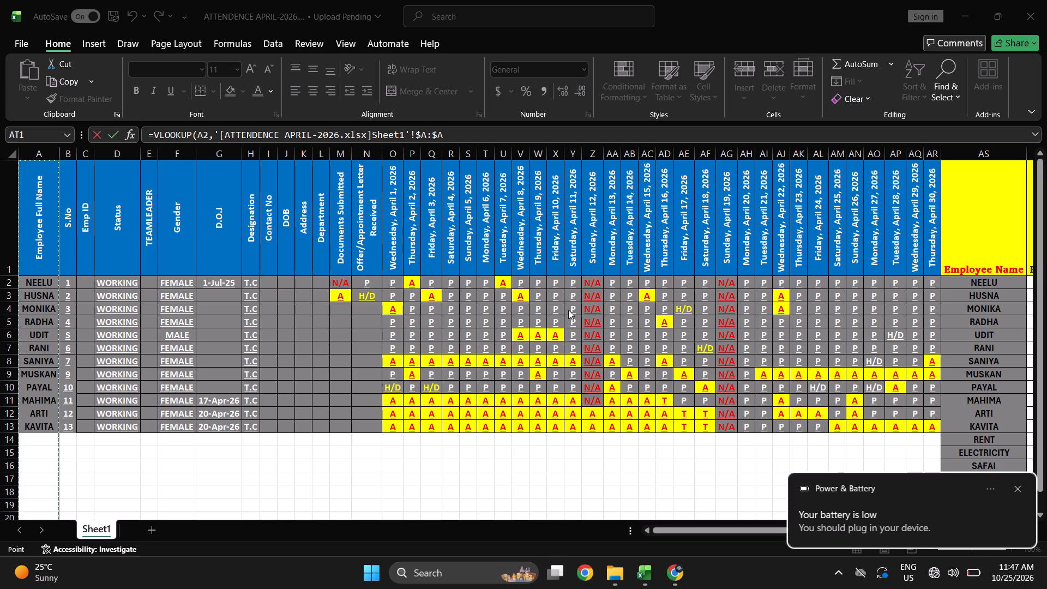
{"action": "key", "text": "shift+Right"}
{"action": "key", "text": "shift+Right"}
{"action": "key", "text": "shift+Right"}
{"action": "key", "text": "shift+Right"}
{"action": "key", "text": "shift+Right"}
{"action": "key", "text": "shift+Right"}
{"action": "key", "text": "shift+Right"}
{"action": "key", "text": "shift+Right"}
{"action": "key", "text": "shift+Right"}
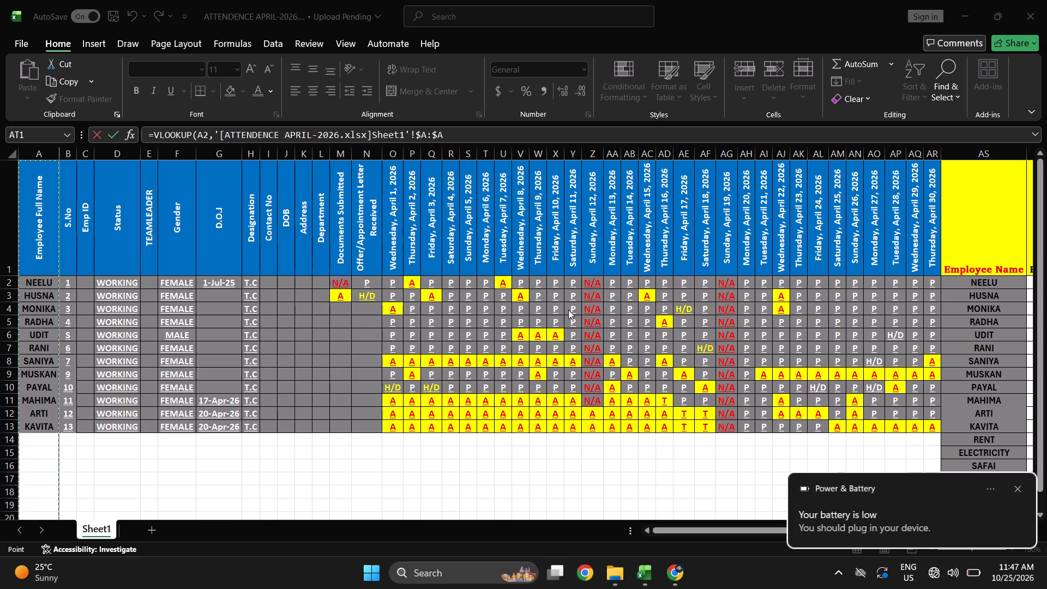
{"action": "key", "text": "shift+Right"}
{"action": "double_click", "coordinate": [1012, 486], "text": "shift"}
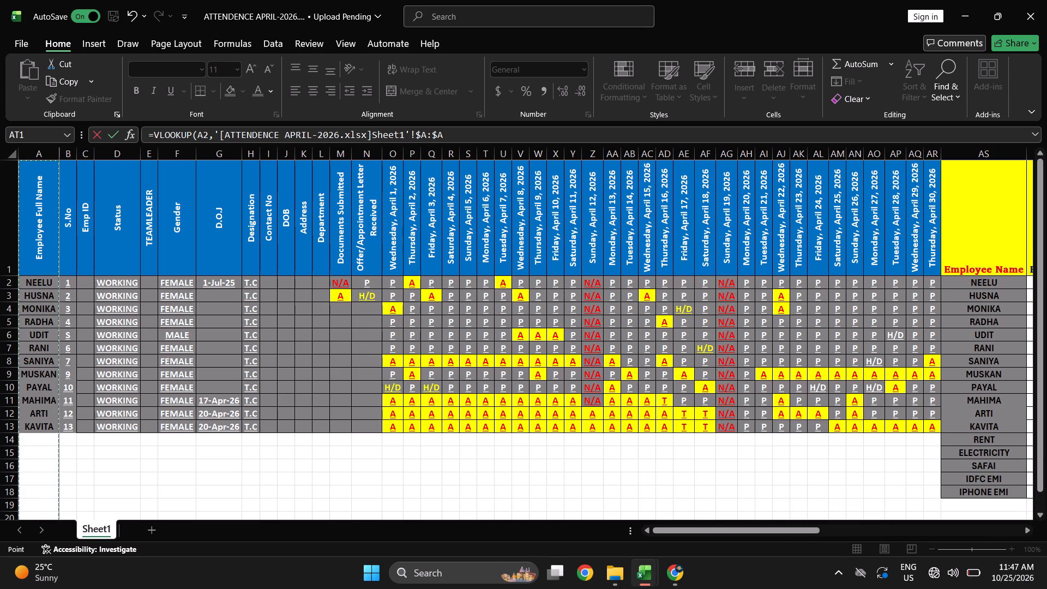
Extend the table array from column A through the Basic Salary column AT, giving $A:$AT.
{"action": "key", "text": "shift+Right"}
{"action": "key", "text": "shift+Right"}
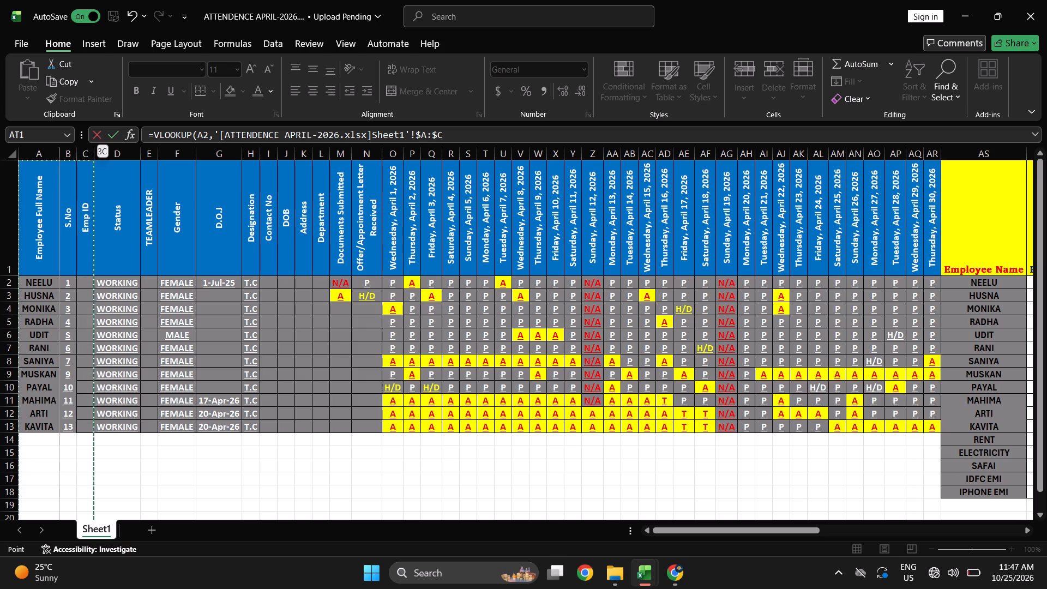
{"action": "key", "text": "shift+Right"}
{"action": "key", "text": "shift+Right"}
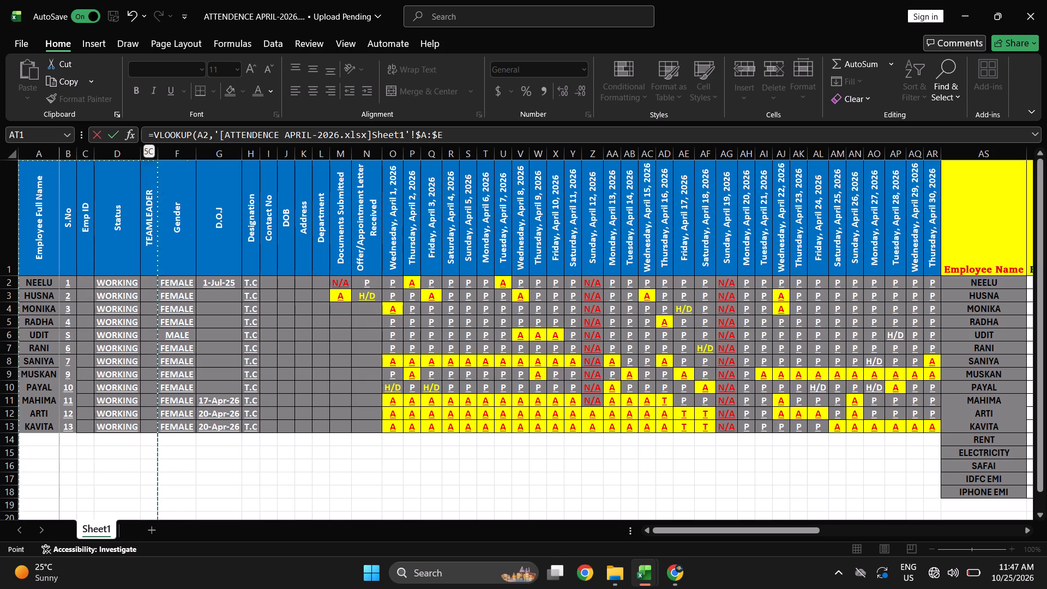
{"action": "key", "text": "shift+Right"}
{"action": "key", "text": "shift+Right"}
{"action": "key", "text": "shift+Right"}
{"action": "key", "text": "shift+Right"}
{"action": "key", "text": "shift+Right"}
{"action": "key", "text": "shift+Right"}
{"action": "key", "text": "shift+Right"}
{"action": "key", "text": "shift+Right"}
{"action": "key", "text": "shift+Right"}
{"action": "key", "text": "shift+Right"}
{"action": "key", "text": "shift+Right"}
{"action": "key", "text": "shift+Right"}
{"action": "key", "text": "shift+Right"}
{"action": "key", "text": "shift+Right"}
{"action": "key", "text": "shift+Right"}
{"action": "key", "text": "shift+Right"}
{"action": "key", "text": "shift+Right"}
{"action": "key", "text": "shift+Right"}
{"action": "key", "text": "shift+Right"}
{"action": "key", "text": "shift+Right"}
{"action": "key", "text": "shift+Right"}
{"action": "key", "text": "shift+Right"}
{"action": "key", "text": "shift+Right"}
{"action": "key", "text": "shift+Right"}
{"action": "key", "text": "shift+Right"}
{"action": "key", "text": "shift+Right"}
{"action": "key", "text": "shift+Right"}
{"action": "key", "text": "shift+Right"}
{"action": "key", "text": "shift+Right"}
{"action": "key", "text": "shift+Right"}
{"action": "key", "text": "shift+Right"}
{"action": "key", "text": "shift+Right"}
{"action": "key", "text": "shift+Right"}
{"action": "key", "text": "shift+Right"}
{"action": "key", "text": "shift+Right"}
{"action": "key", "text": "shift+Right"}
{"action": "key", "text": "shift+Right"}
{"action": "key", "text": "shift+Right"}
{"action": "key", "text": "shift+Right"}
{"action": "key", "text": "shift+Right"}
{"action": "key", "text": "shift+Right"}
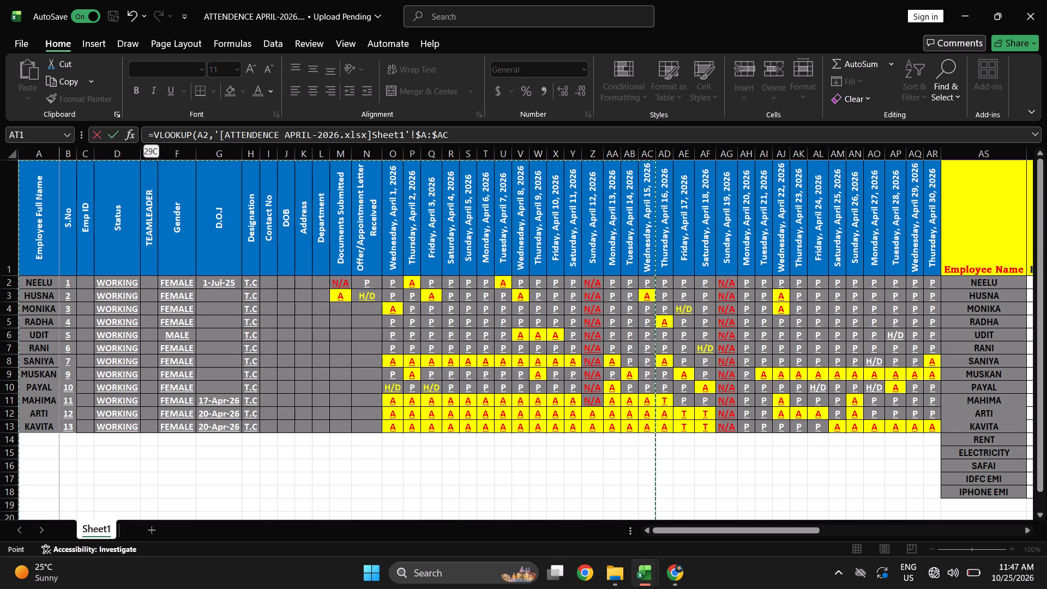
{"action": "key", "text": "shift+Right"}
{"action": "key", "text": "shift+Right"}
{"action": "key", "text": "shift+Right"}
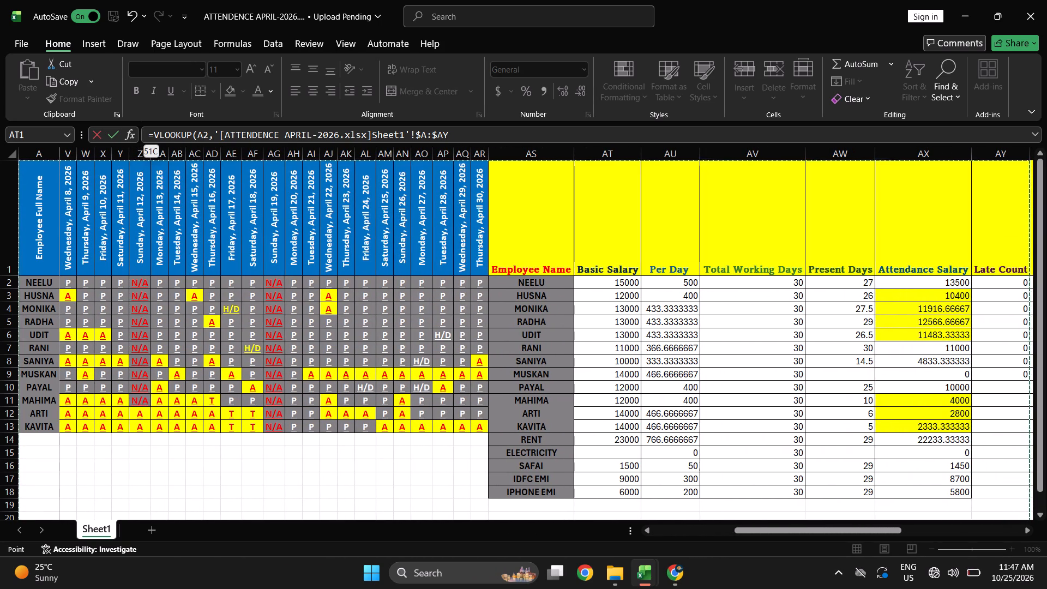
{"action": "key", "text": "shift+Left"}
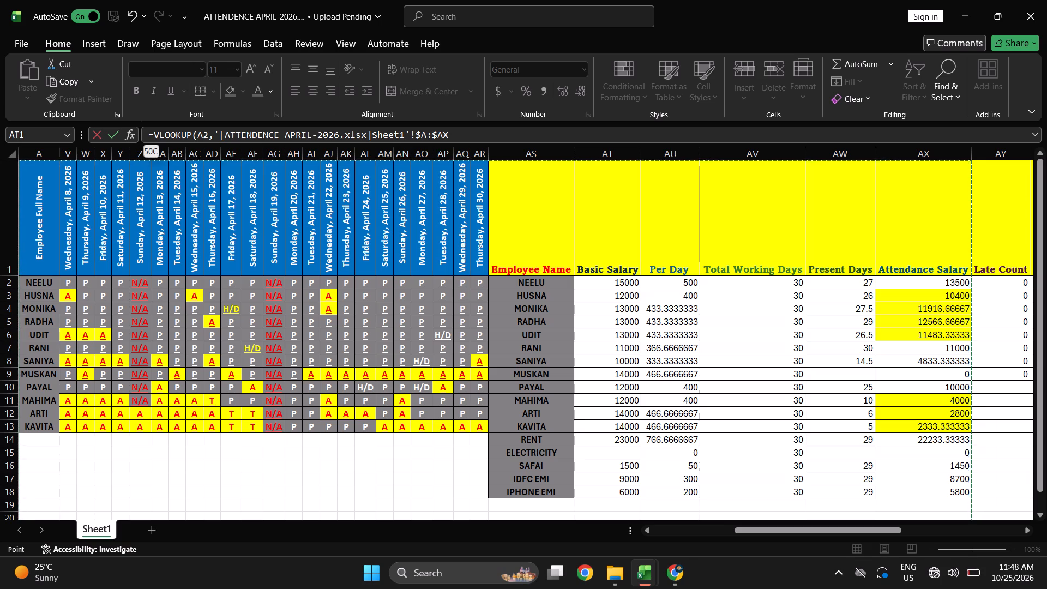
{"action": "key", "text": "shift+Left"}
{"action": "key", "text": "shift+Left"}
{"action": "key", "text": "shift+Left"}
{"action": "key", "text": "shift+Left"}
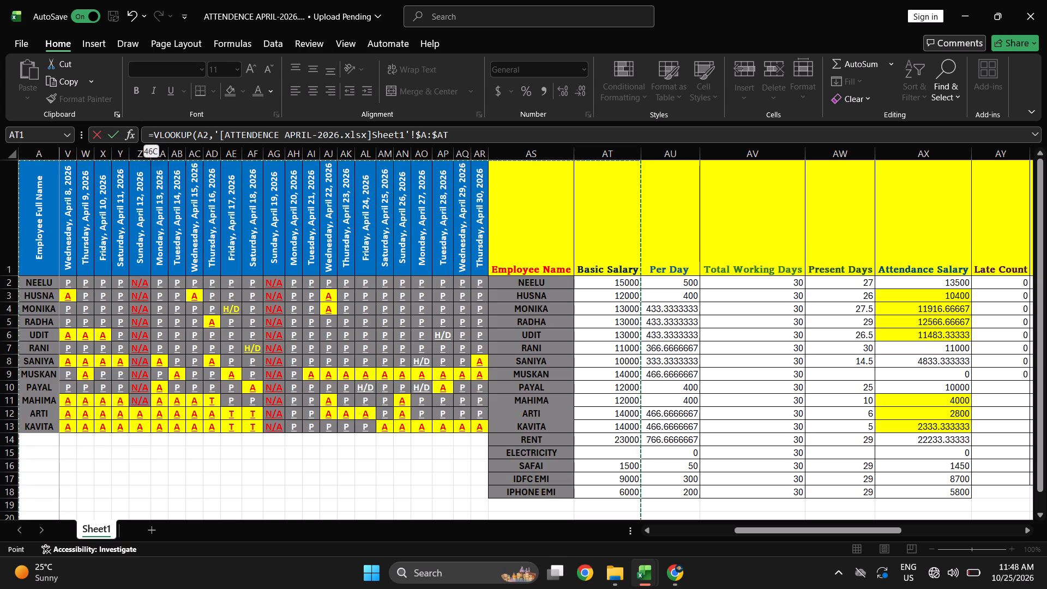
Complete the VLOOKUP formula with column index 46 and range lookup 0, and enter it in B2.
{"action": "key", "text": "comma"}
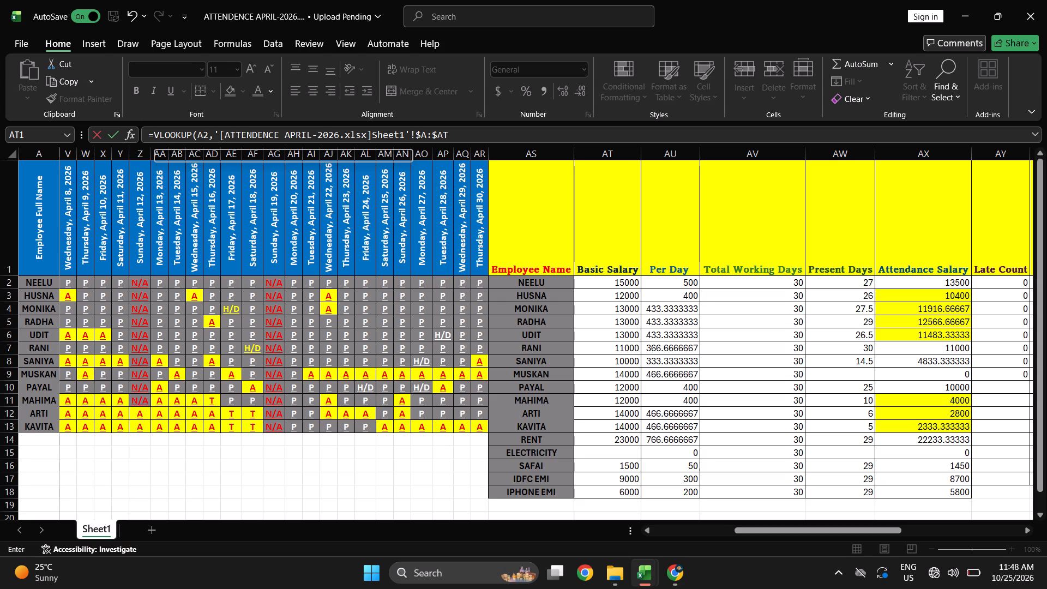
{"action": "type", "text": "46"}
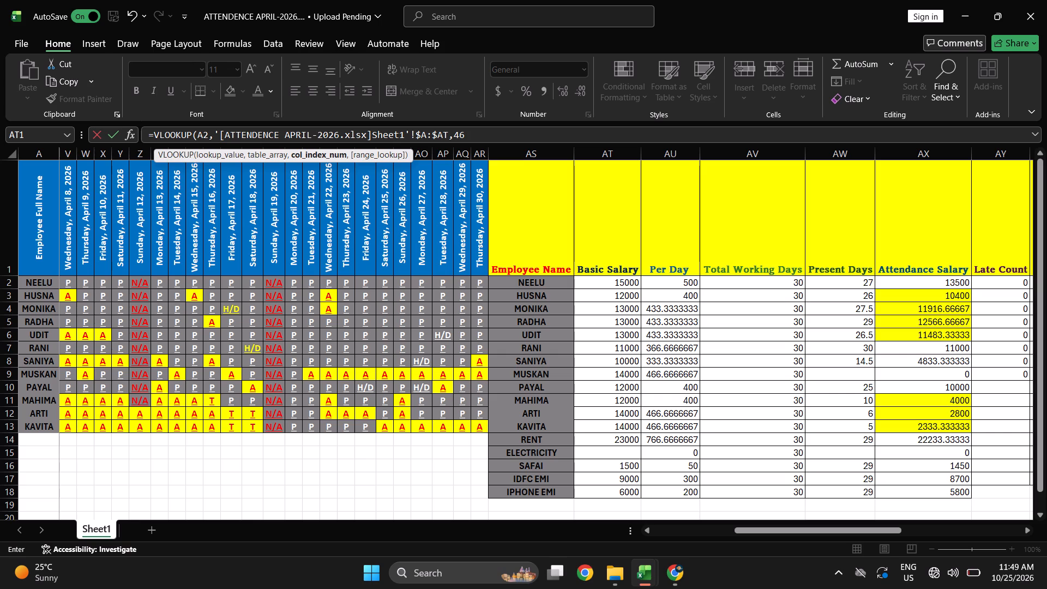
{"action": "key", "text": "comma"}
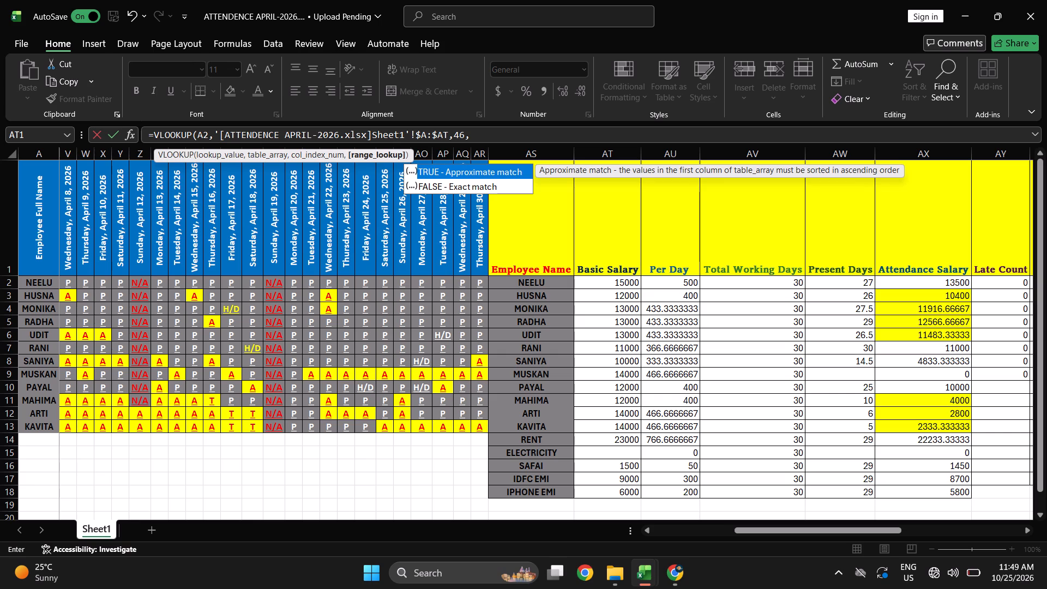
{"action": "key", "text": "0"}
{"action": "key", "text": "Return"}
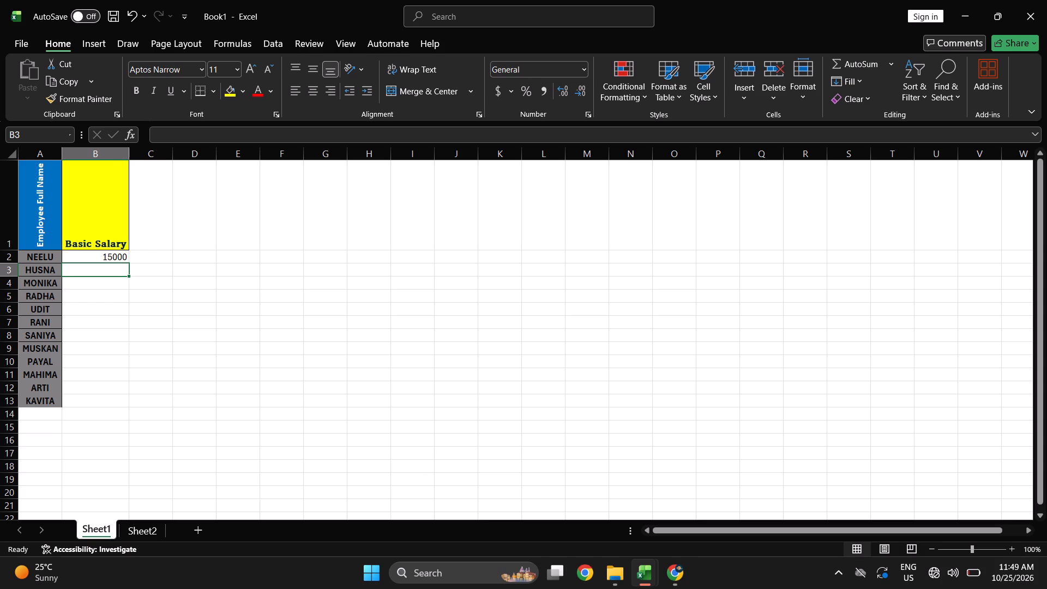
Copy the VLOOKUP formula in B2 down the Basic Salary column to the last employee in row 13.
{"action": "left_click", "coordinate": [116, 253]}
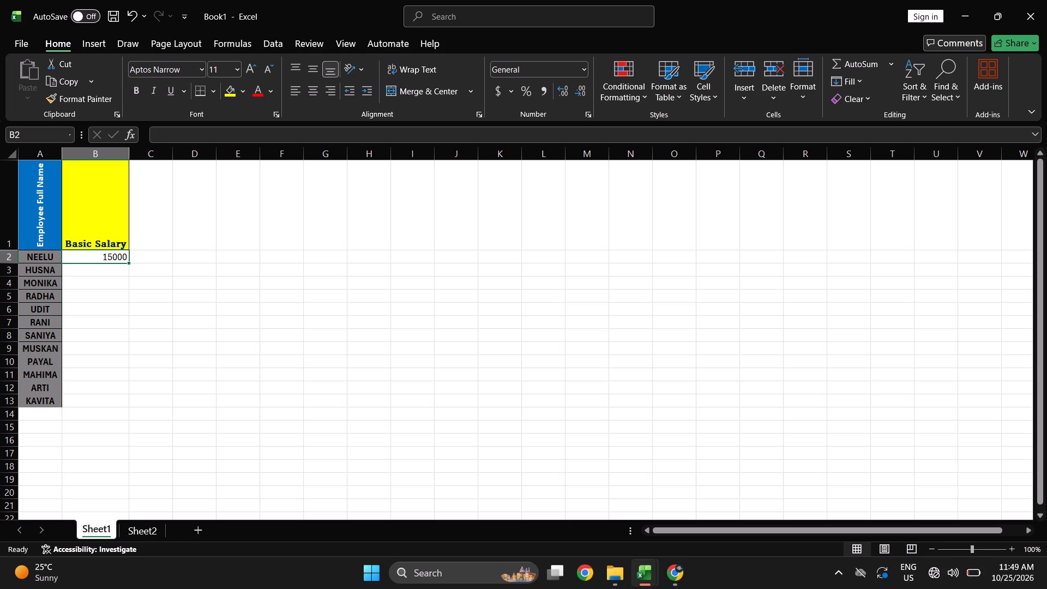
{"action": "key", "text": "ctrl+c"}
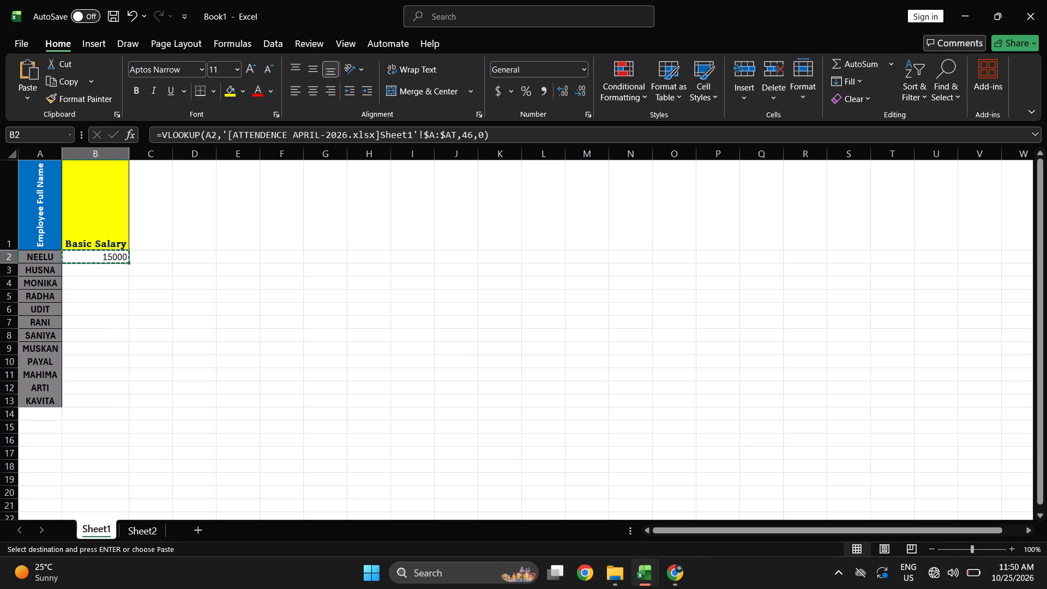
{"action": "key", "text": "Down"}
{"action": "key", "text": "Down"}
{"action": "key", "text": "Down"}
{"action": "key", "text": "Down"}
{"action": "key", "text": "Down"}
{"action": "key", "text": "Down"}
{"action": "key", "text": "Down"}
{"action": "key", "text": "Down"}
{"action": "key", "text": "Down"}
{"action": "key", "text": "Down"}
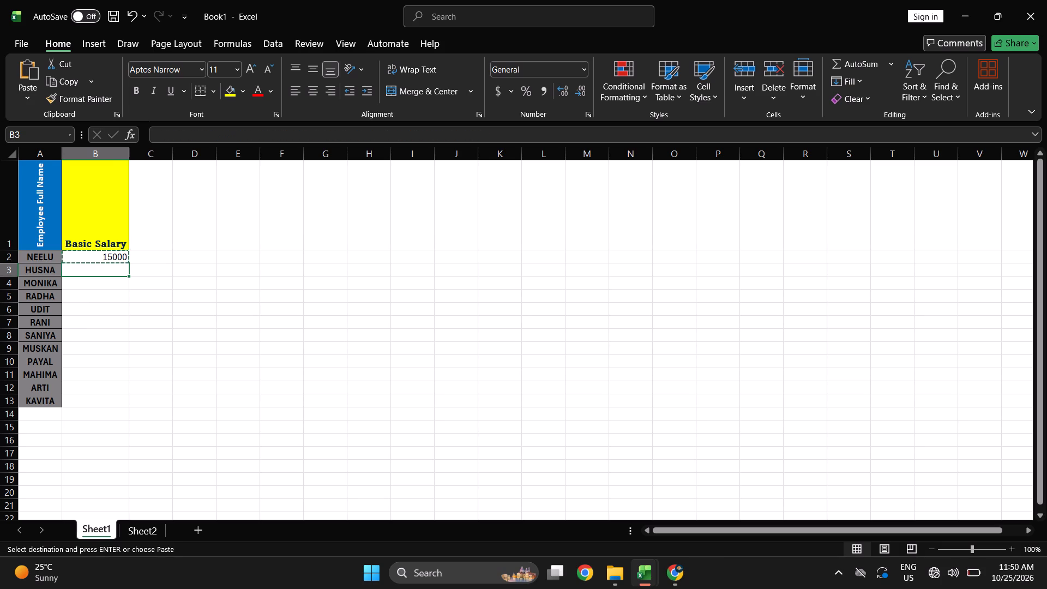
{"action": "key", "text": "Down"}
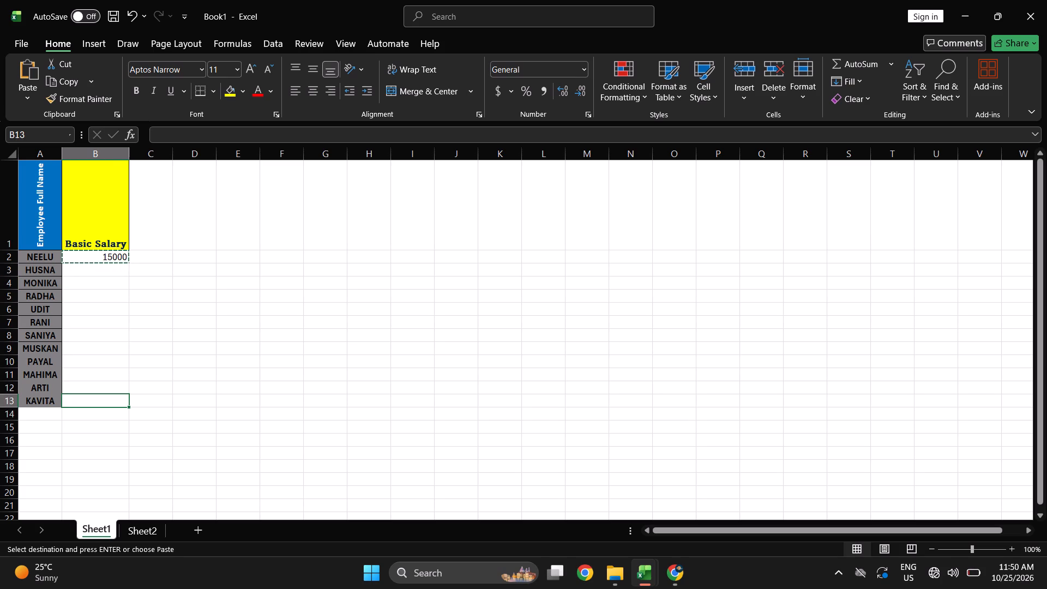
{"action": "left_click", "coordinate": [116, 253]}
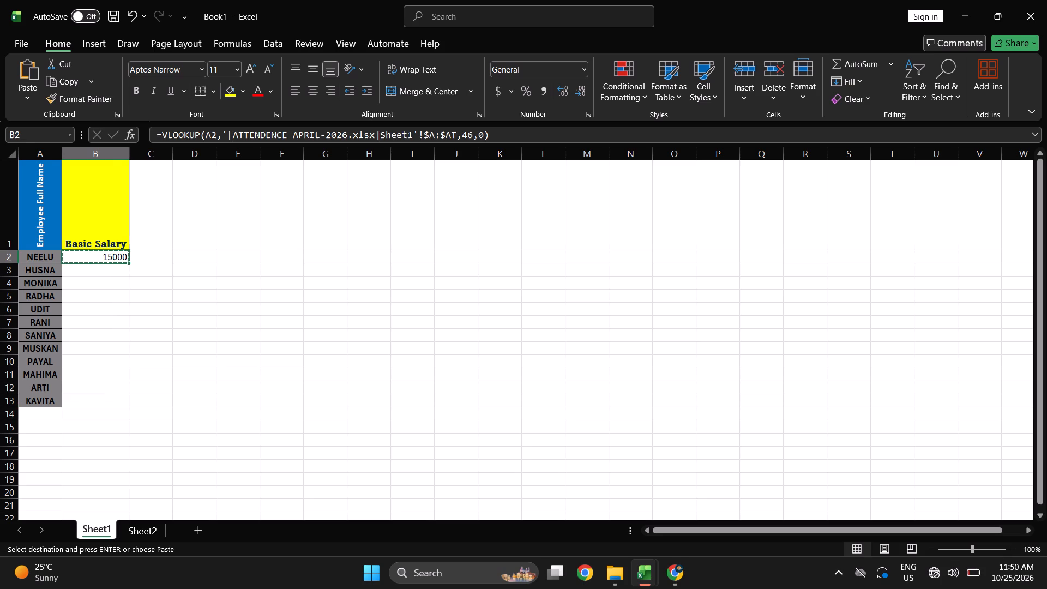
{"action": "key", "text": "shift+space"}
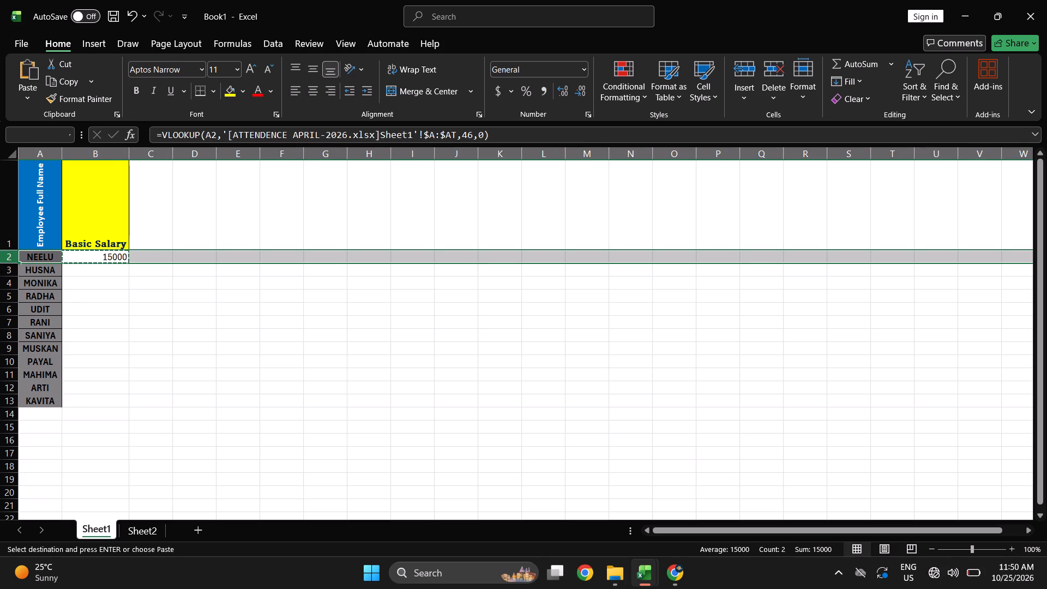
{"action": "left_click", "coordinate": [109, 249]}
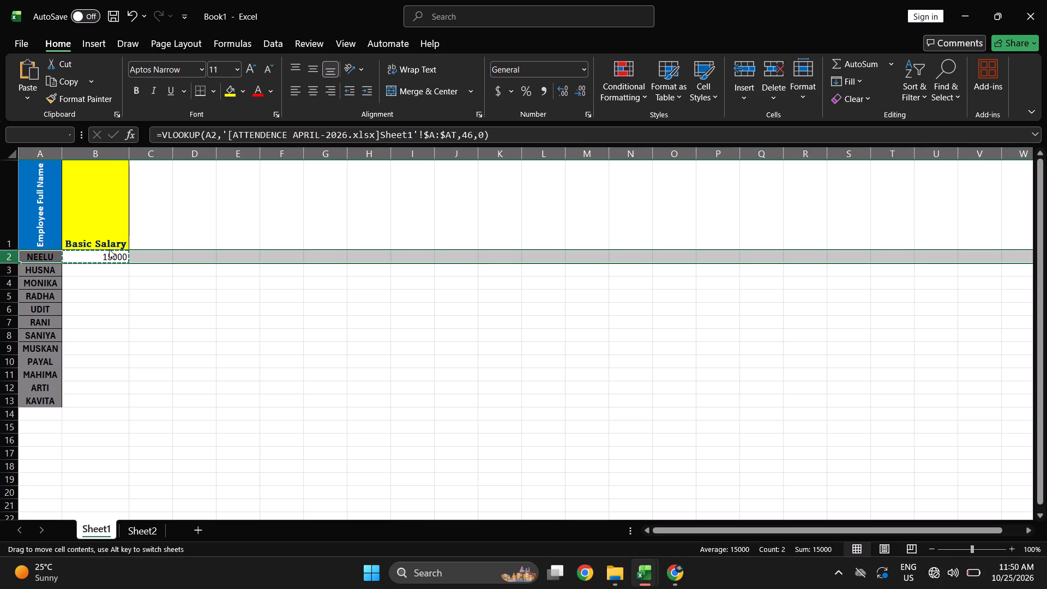